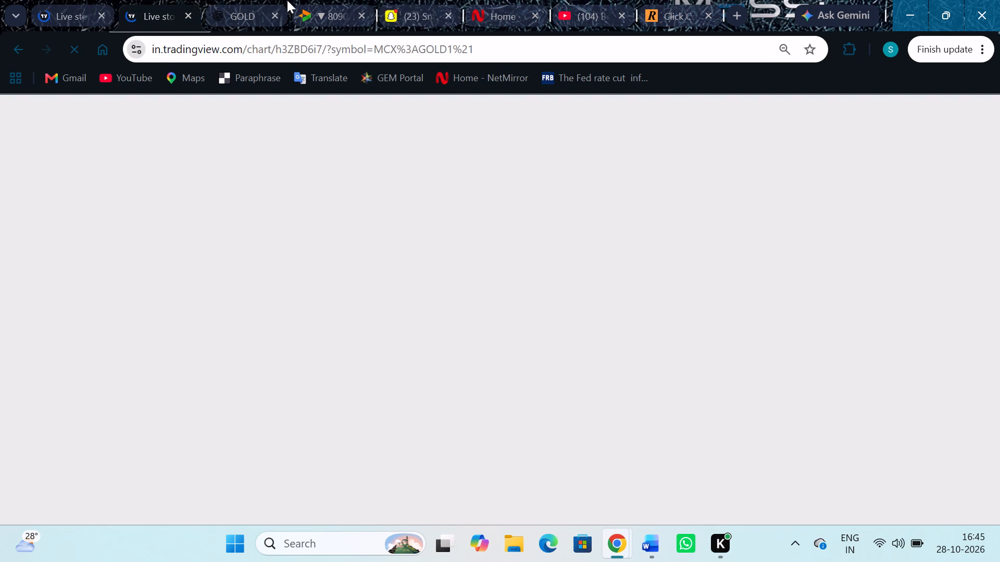
# Load BTCUSD.P from the watchlist in the first TradingView chart and XAUUSD in the second.
pyautogui.click(332, 0)
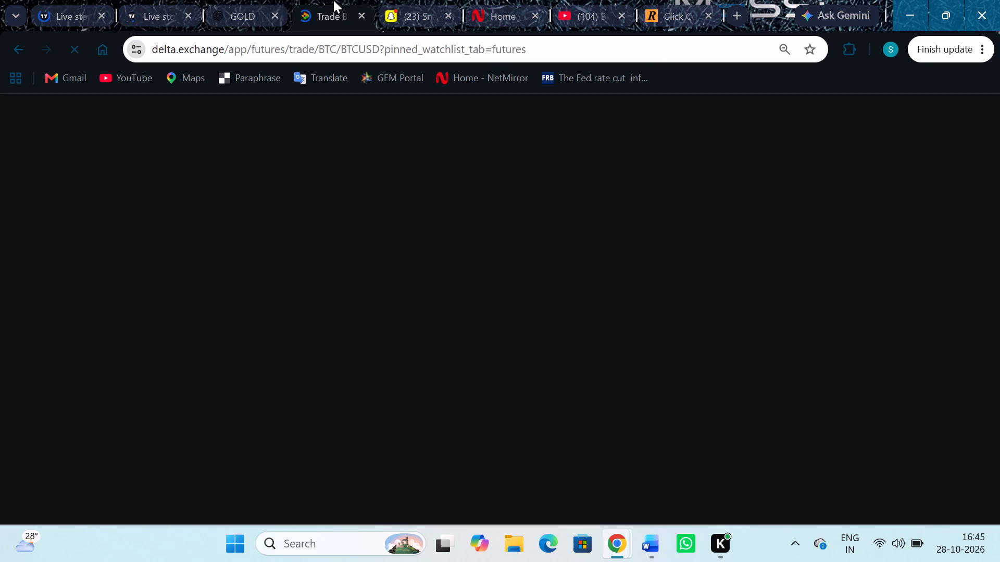
pyautogui.click(52, 0)
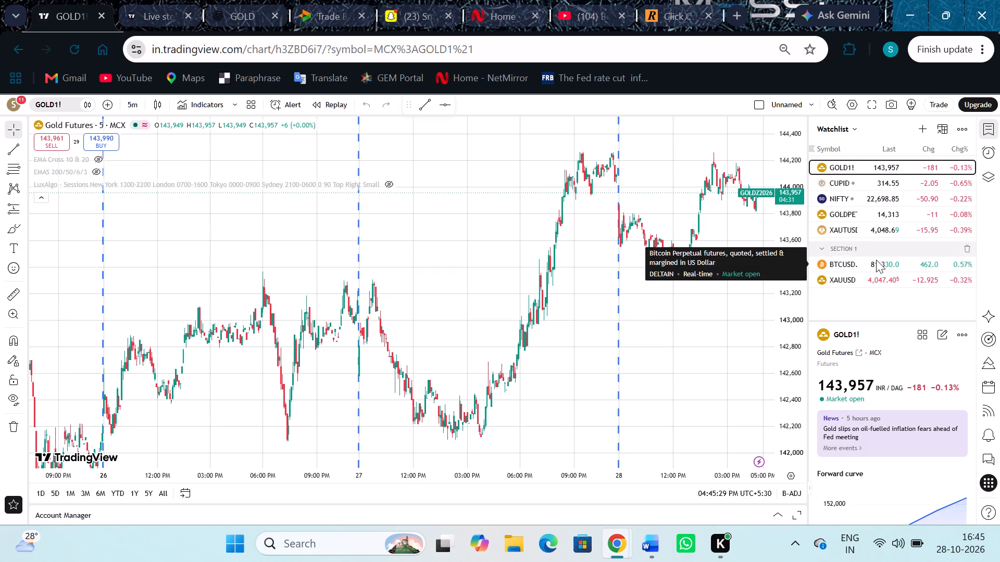
pyautogui.click(877, 261)
pyautogui.click(151, 0)
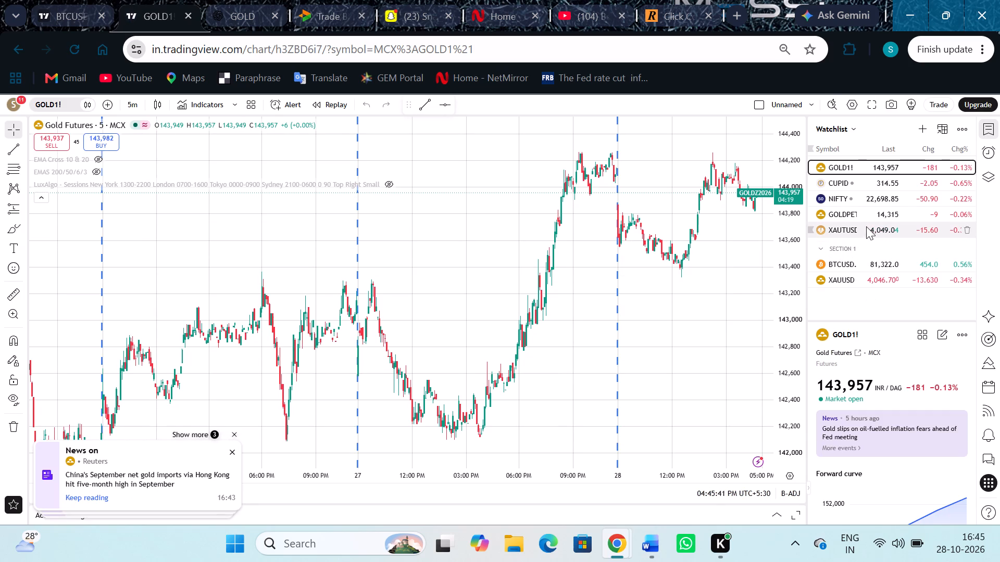
pyautogui.click(873, 282)
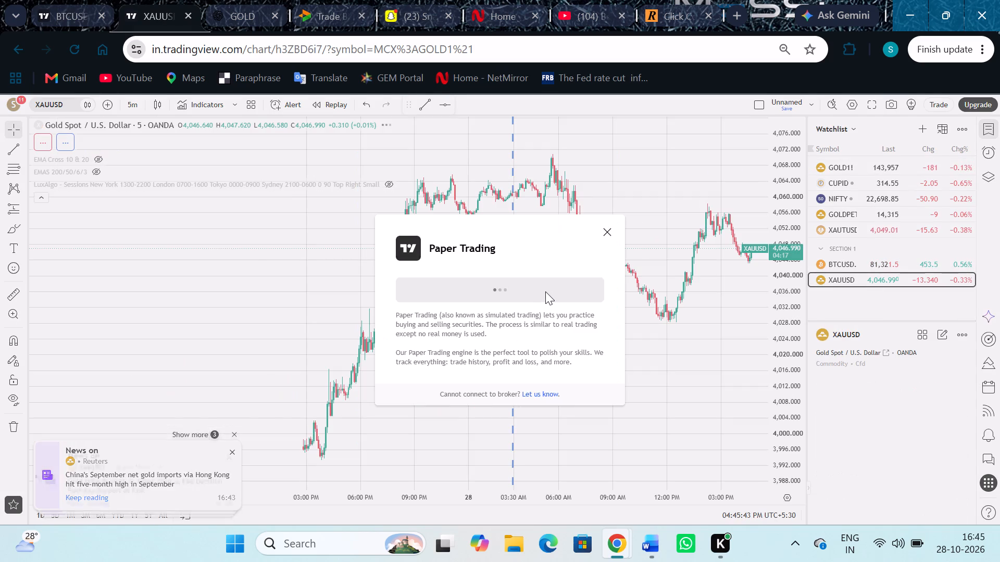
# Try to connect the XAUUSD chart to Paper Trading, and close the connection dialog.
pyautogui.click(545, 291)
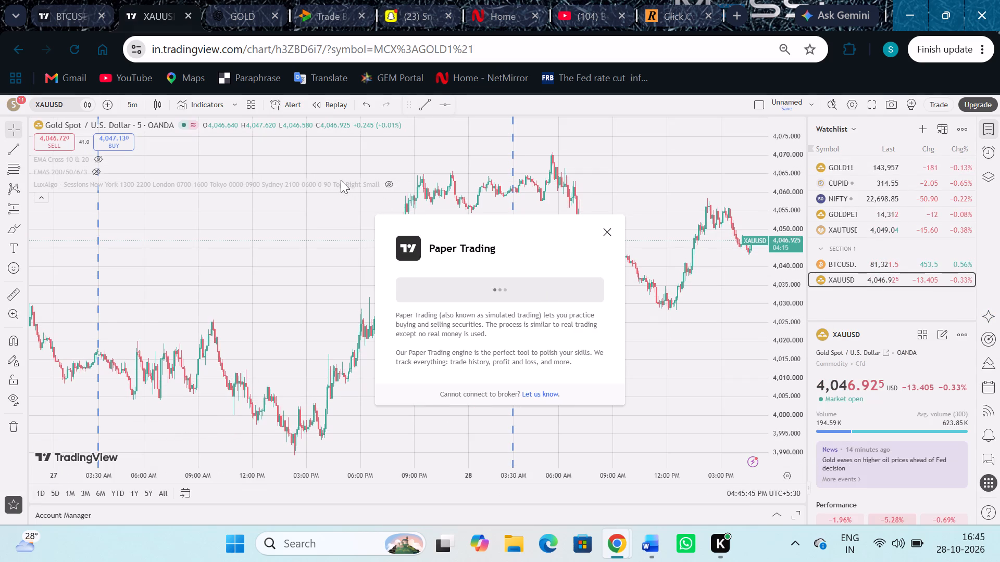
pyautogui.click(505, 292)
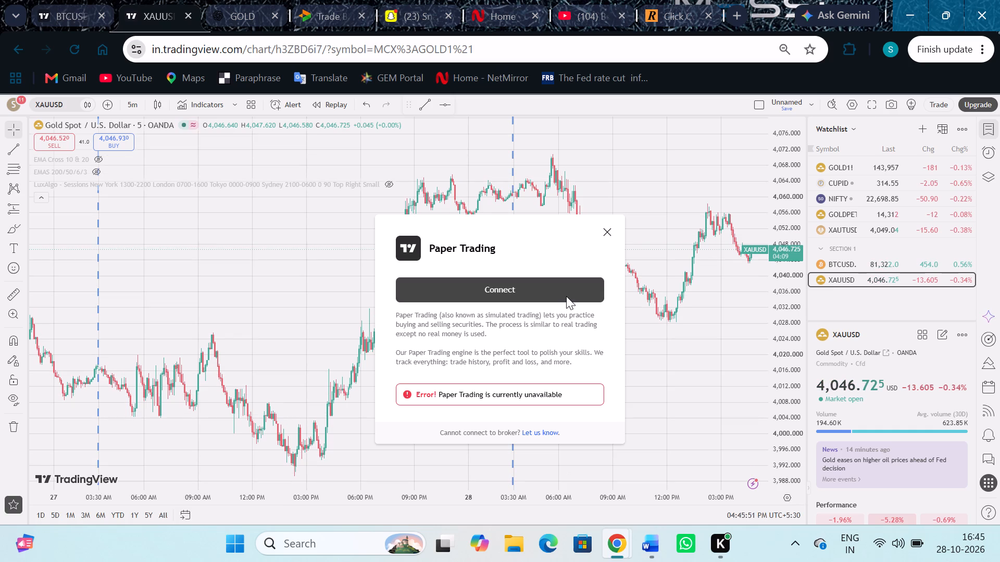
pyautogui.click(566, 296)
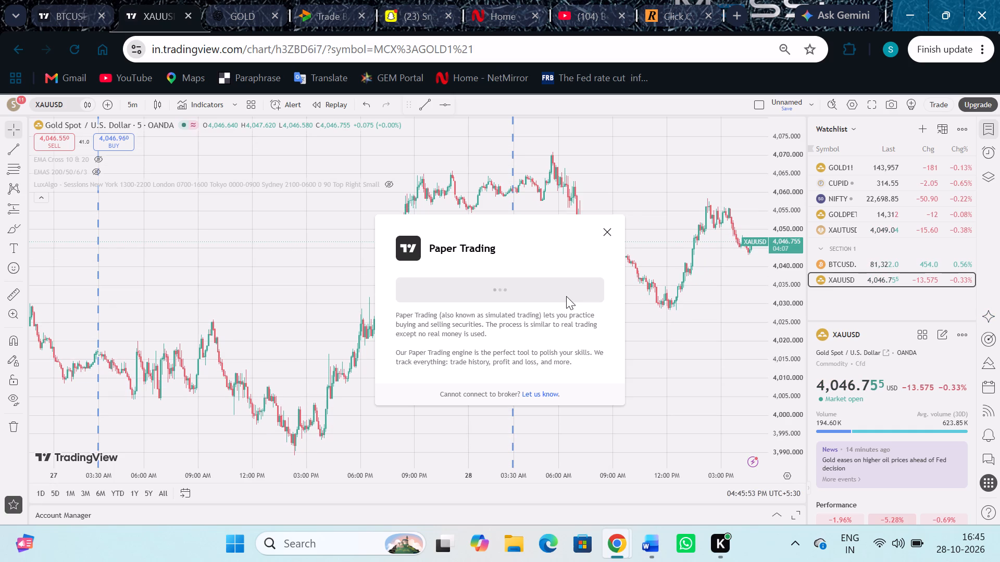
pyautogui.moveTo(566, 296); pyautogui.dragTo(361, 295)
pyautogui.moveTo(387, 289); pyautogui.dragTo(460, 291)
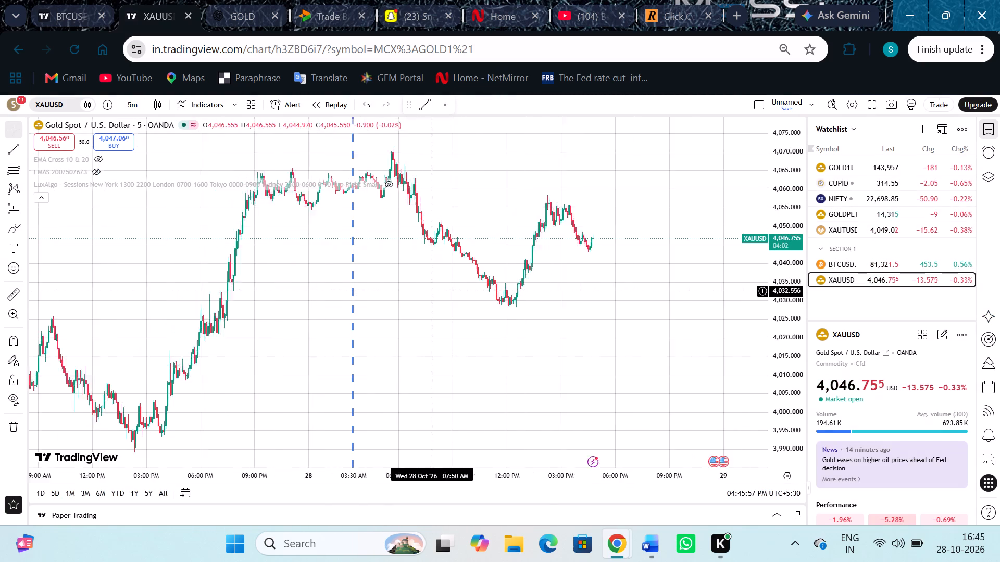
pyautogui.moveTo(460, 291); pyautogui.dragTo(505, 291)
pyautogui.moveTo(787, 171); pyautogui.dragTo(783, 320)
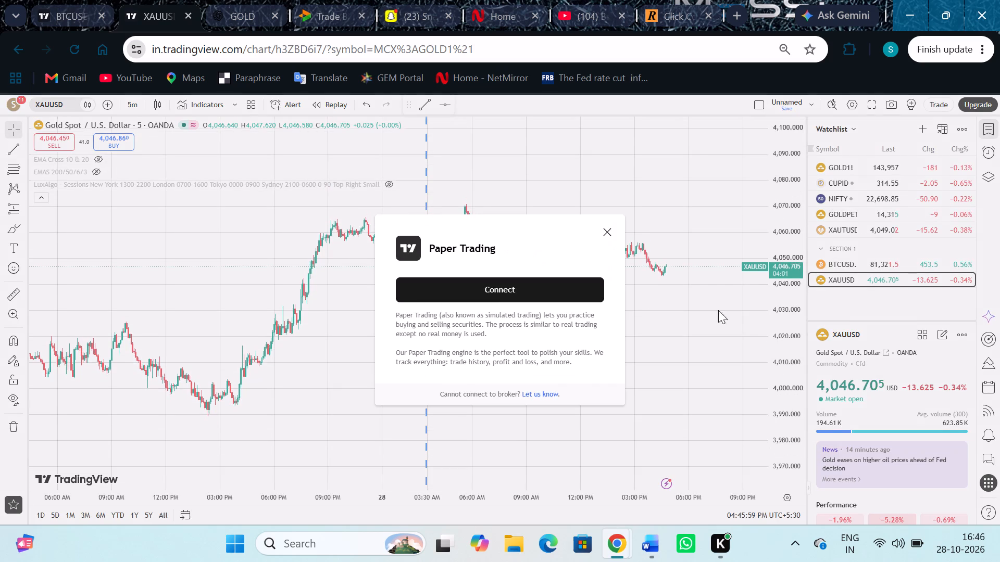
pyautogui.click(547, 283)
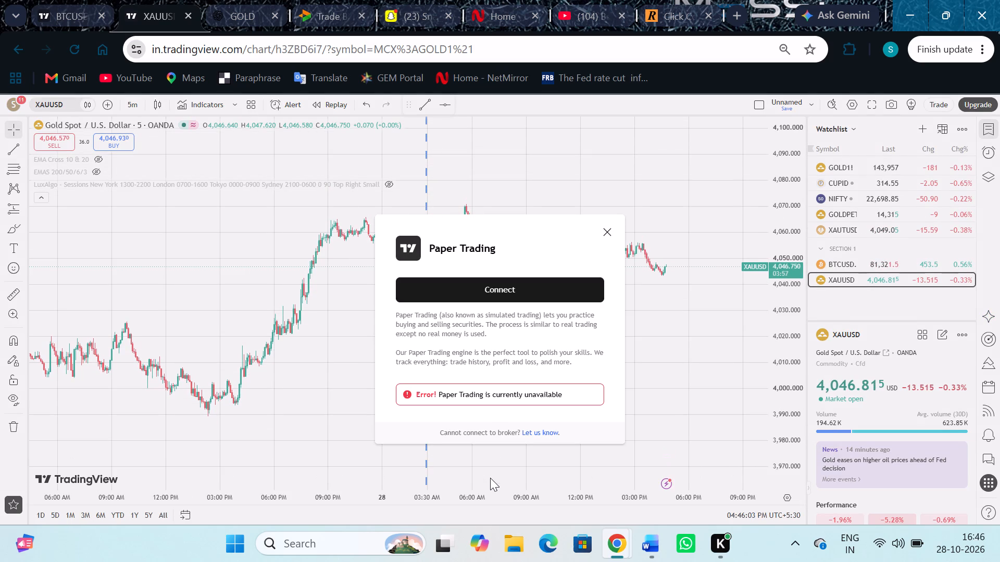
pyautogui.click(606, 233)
# Draw a fixed range volume profile on the XAUUSD chart from 27 Oct 03:30 AM to 28 Oct 04:00 PM.
pyautogui.moveTo(366, 492); pyautogui.dragTo(376, 492)
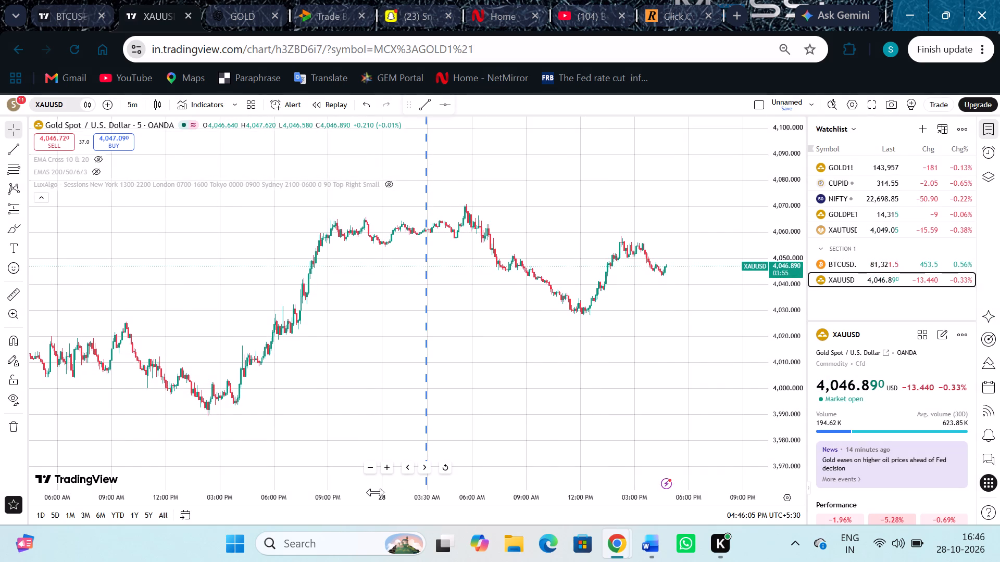
pyautogui.moveTo(376, 492); pyautogui.dragTo(499, 484)
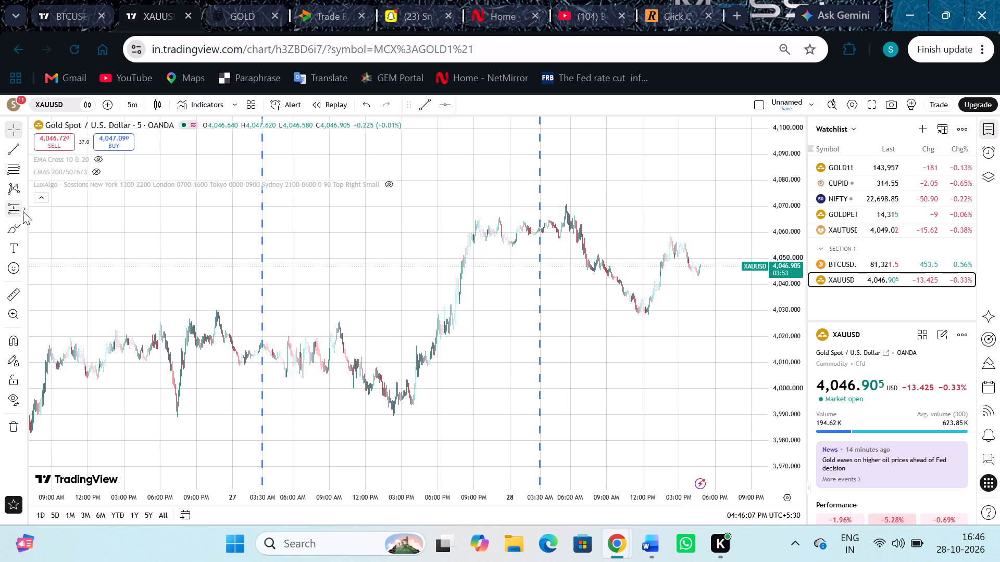
pyautogui.click(26, 211)
pyautogui.click(105, 384)
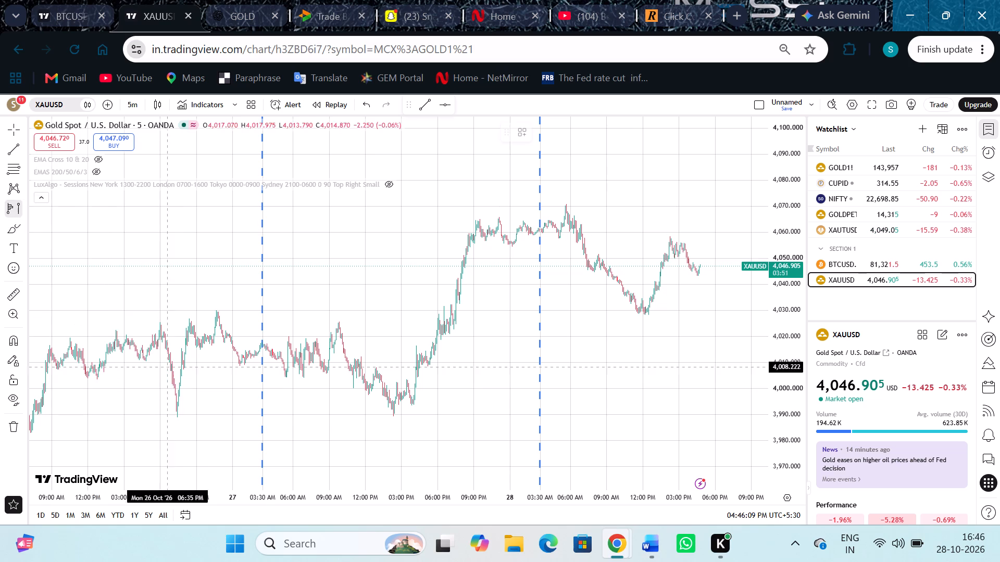
pyautogui.click(263, 347)
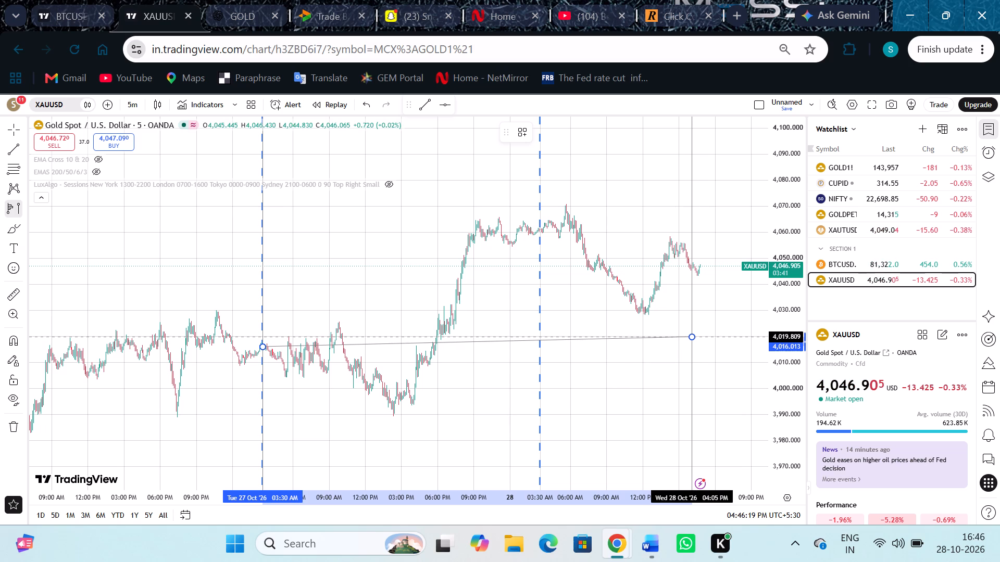
pyautogui.click(691, 364)
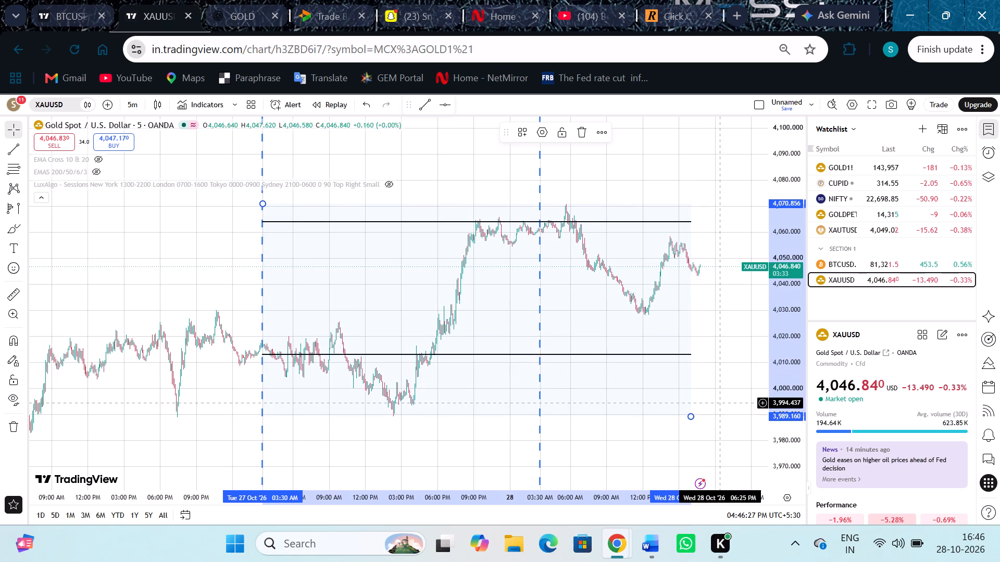
# Mark the profile's end with a vertical line at 28 Oct 04:00 PM and its two levels with horizontal lines at 4,064.359 and 4,012.817.
pyautogui.moveTo(720, 403); pyautogui.dragTo(664, 402)
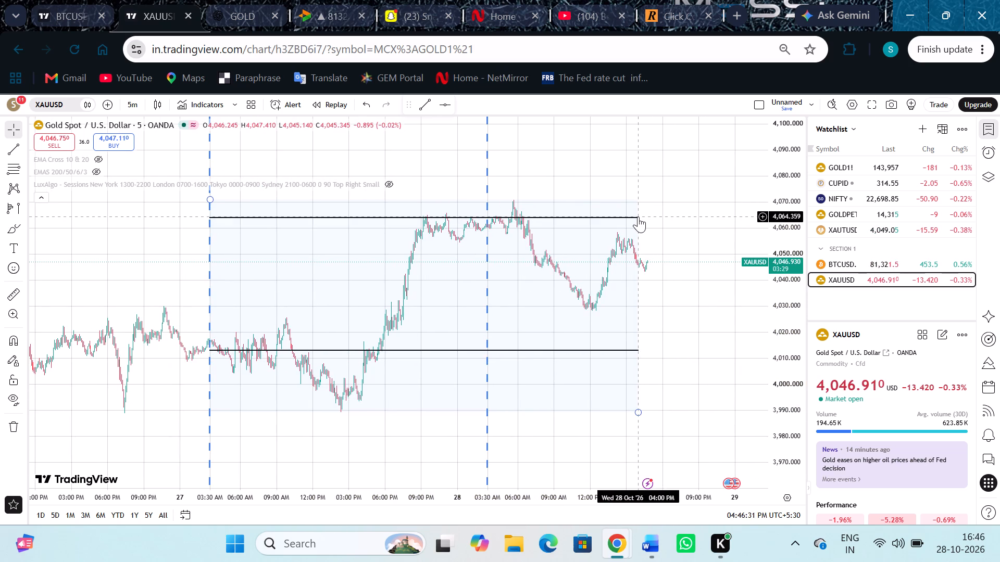
pyautogui.hotkey('alt', 'v')
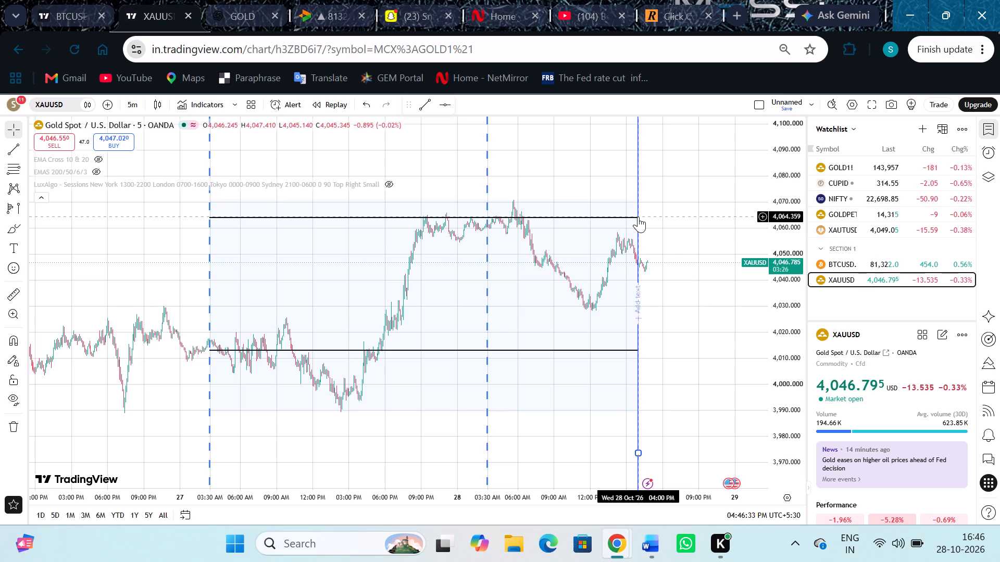
pyautogui.hotkey('alt', 'h')
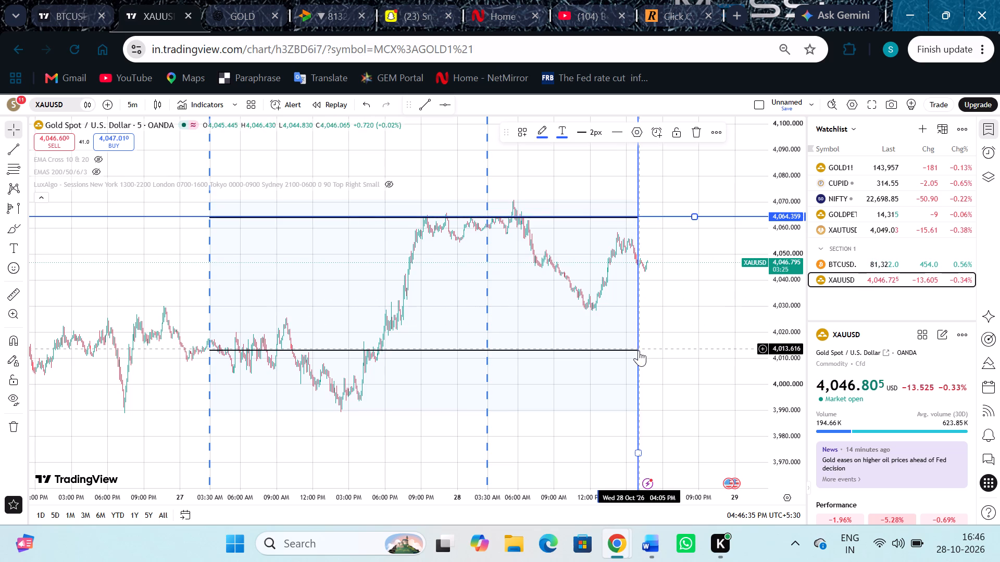
pyautogui.hotkey('alt', 'h')
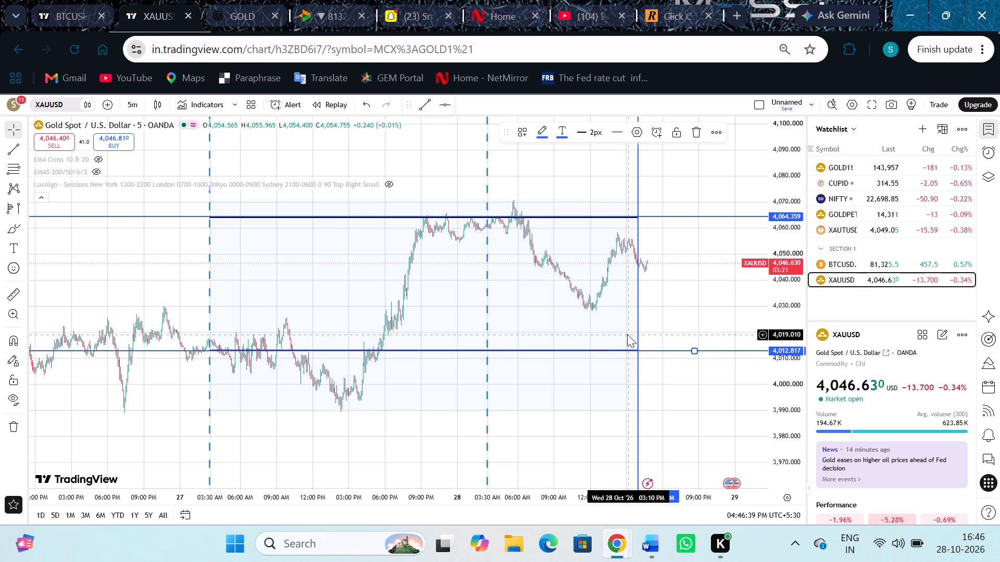
# Connect the XAUUSD chart to the Paper Trading simulator and dismiss the upgrade advertisement.
pyautogui.moveTo(678, 408); pyautogui.dragTo(525, 410)
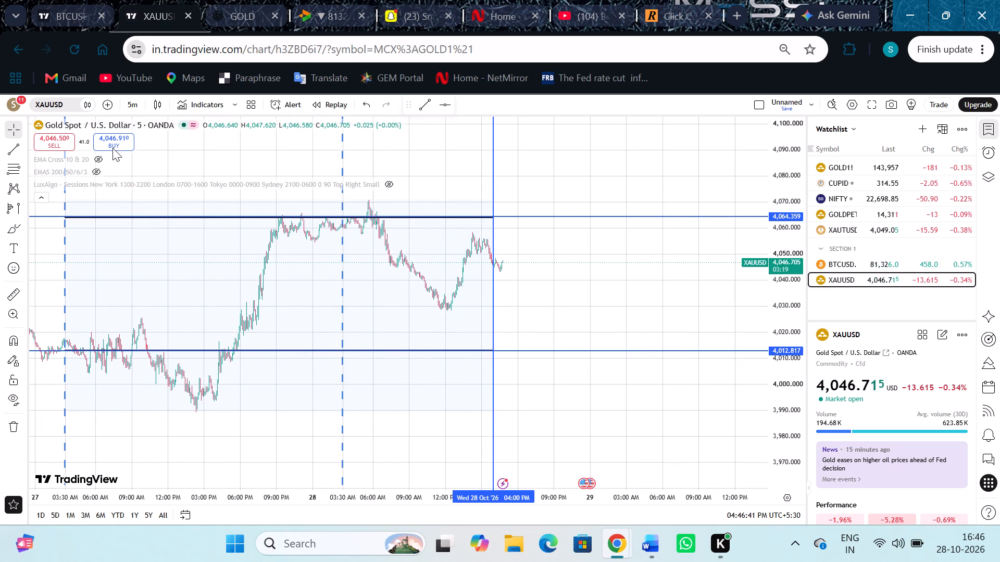
pyautogui.click(113, 147)
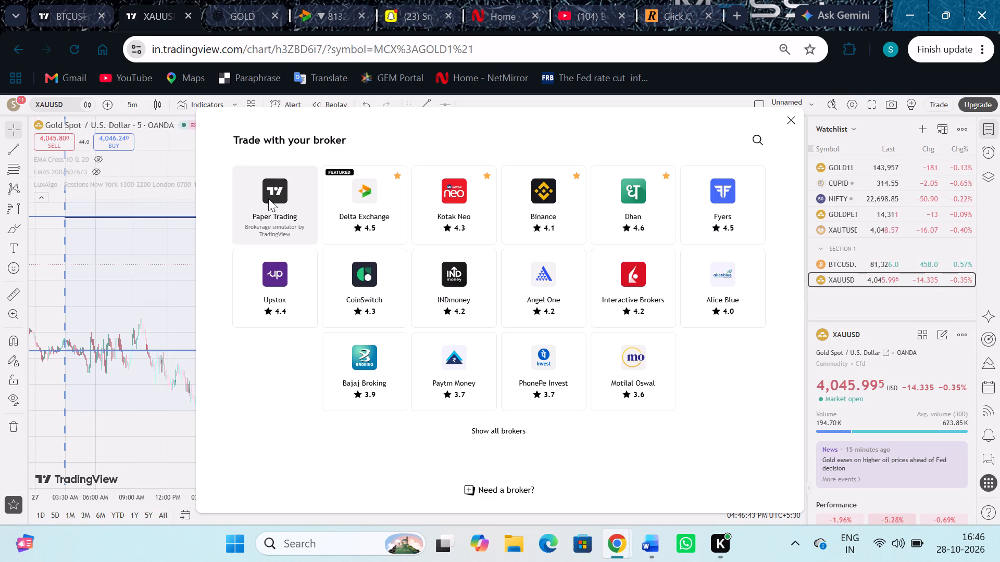
pyautogui.click(268, 198)
pyautogui.click(589, 281)
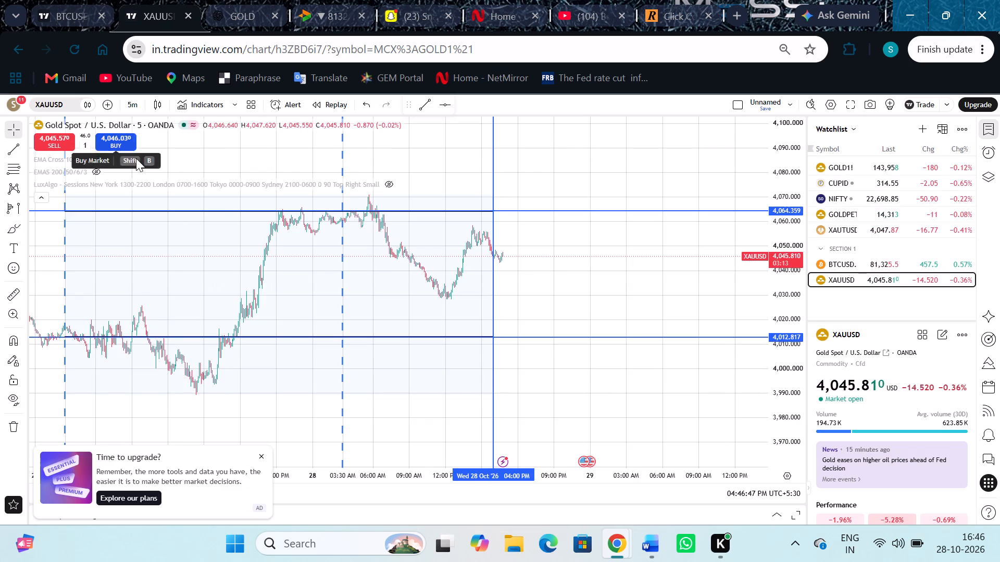
pyautogui.click(264, 455)
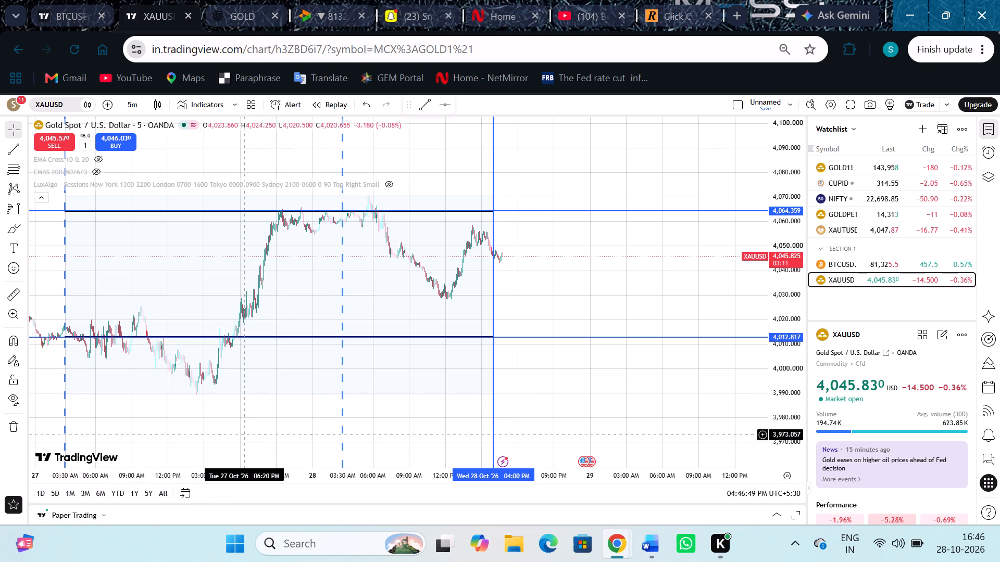
# Draw a fixed range volume profile on the BTCUSD.P chart from 27 Oct 05:30 AM to 28 Oct 04:00 PM.
pyautogui.click(67, 2)
pyautogui.moveTo(616, 285); pyautogui.dragTo(321, 300)
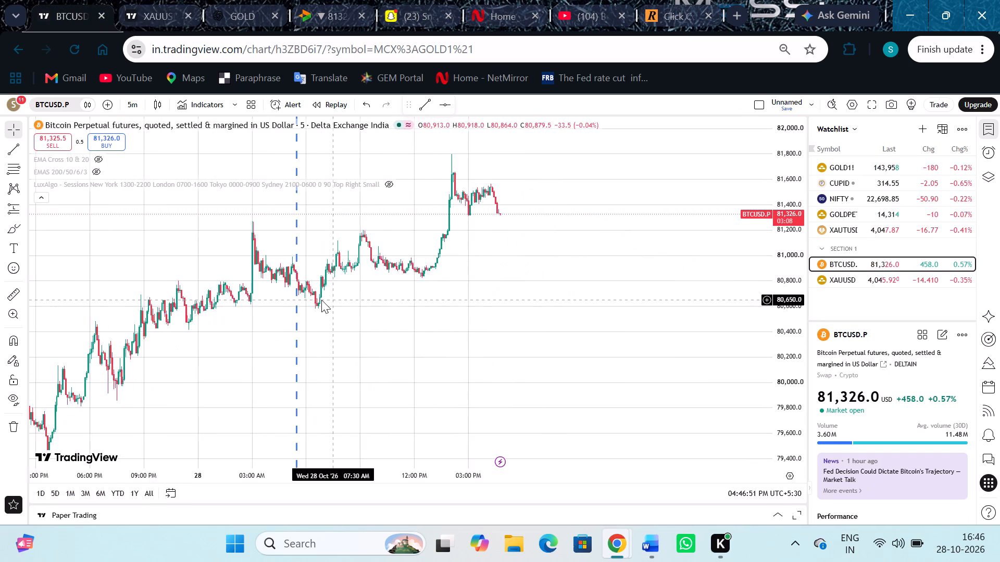
pyautogui.moveTo(321, 300); pyautogui.dragTo(343, 310)
pyautogui.moveTo(778, 214); pyautogui.dragTo(786, 275)
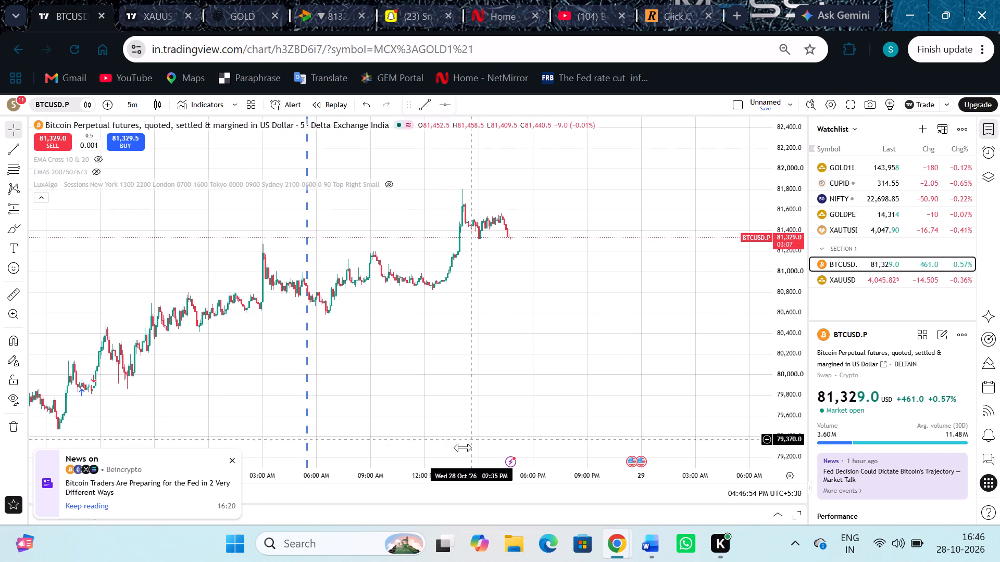
pyautogui.moveTo(460, 477); pyautogui.dragTo(575, 470)
pyautogui.moveTo(536, 359); pyautogui.dragTo(544, 340)
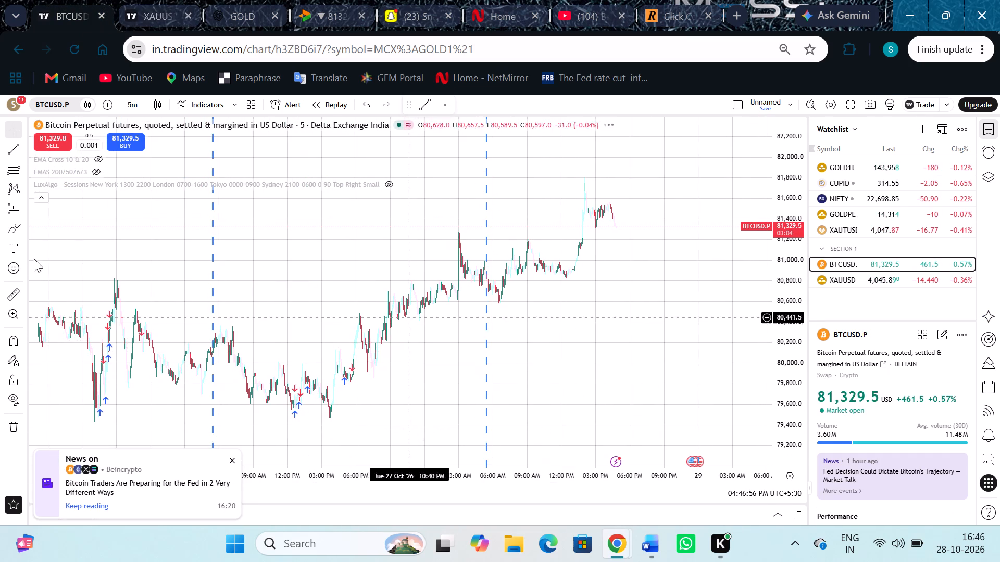
pyautogui.click(22, 208)
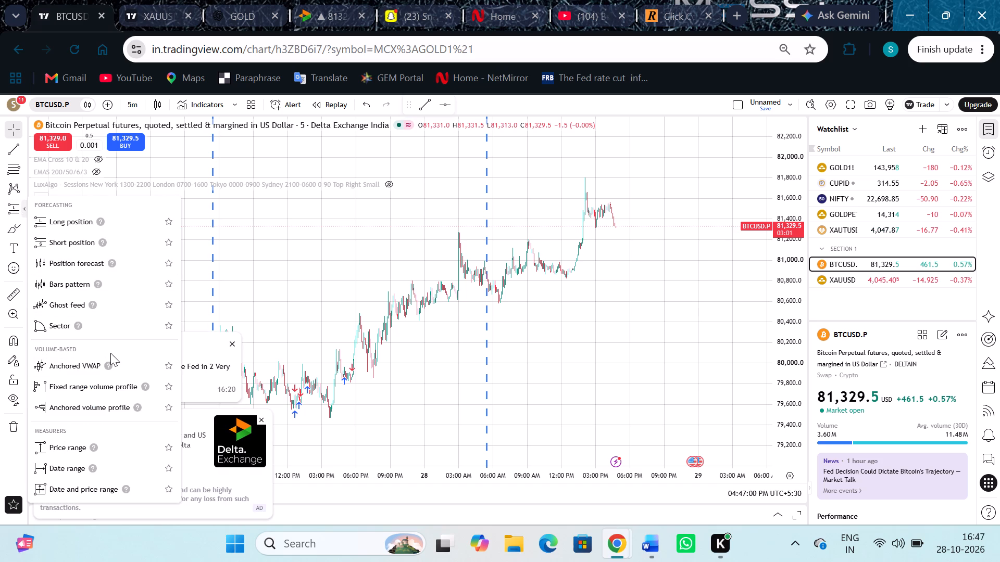
pyautogui.click(230, 345)
pyautogui.click(266, 419)
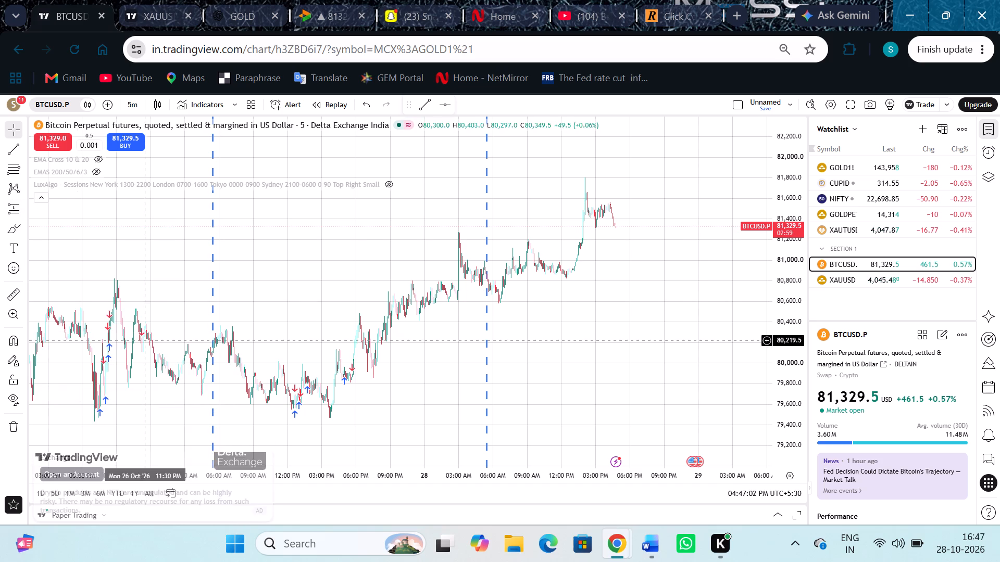
pyautogui.click(27, 212)
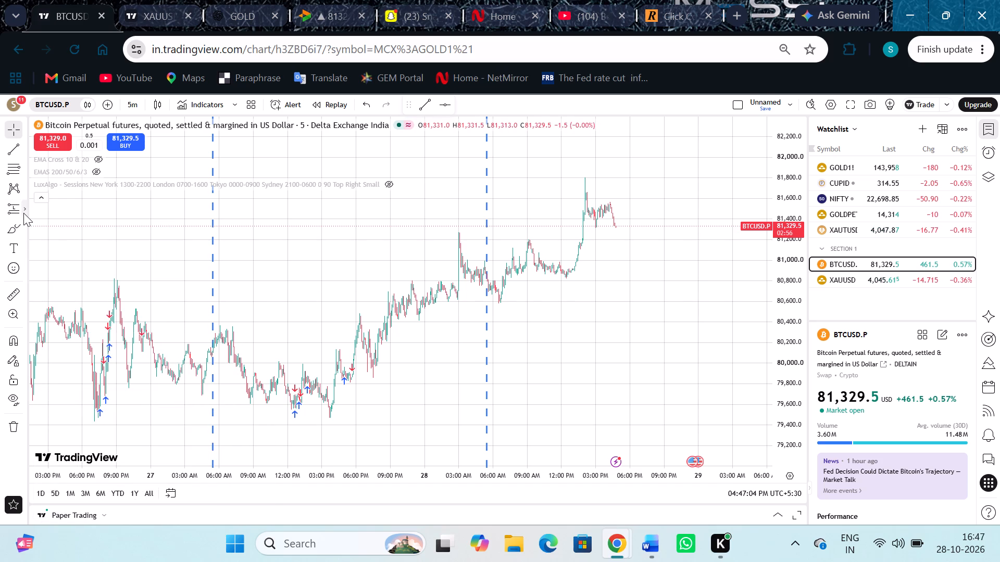
pyautogui.click(23, 213)
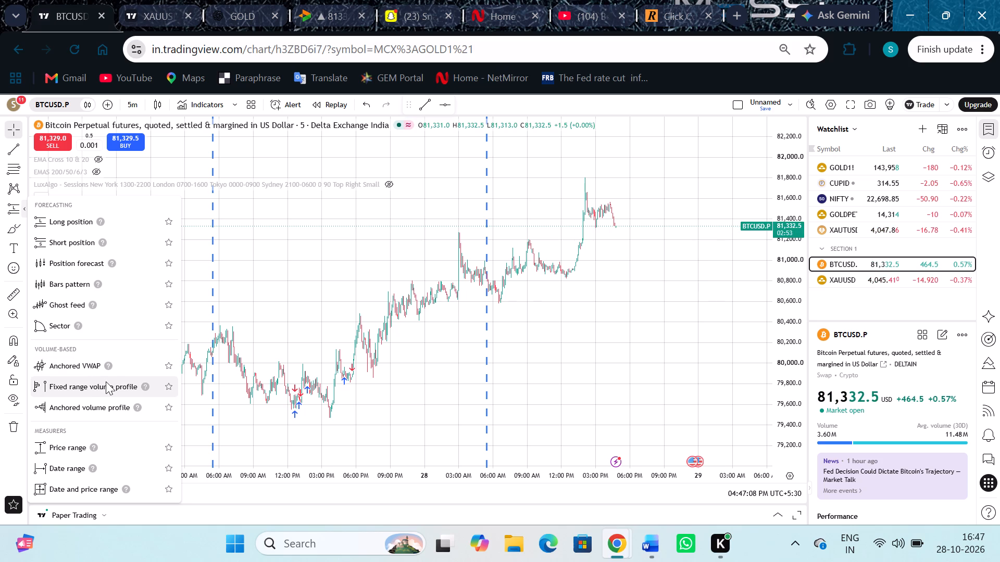
pyautogui.click(106, 381)
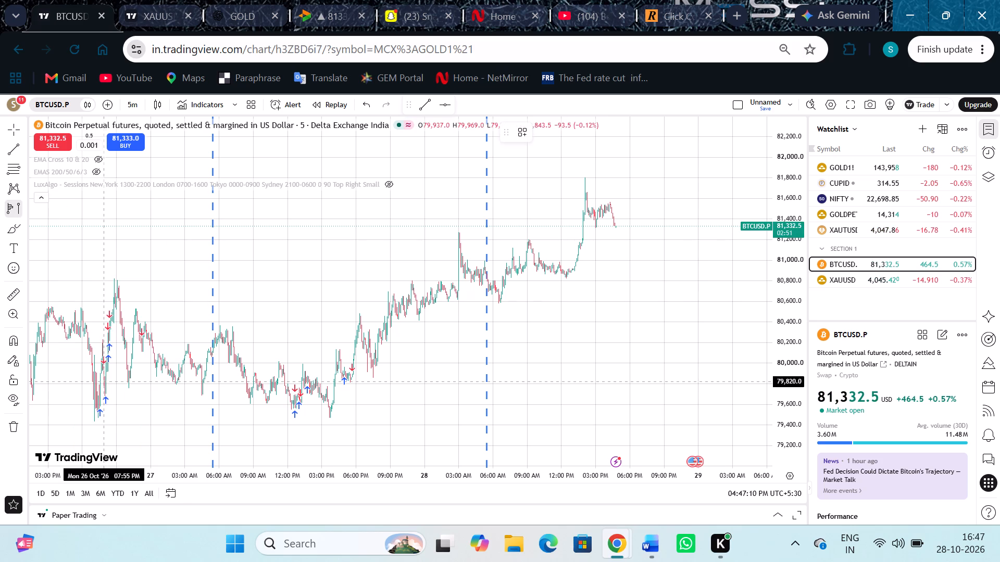
pyautogui.click(214, 341)
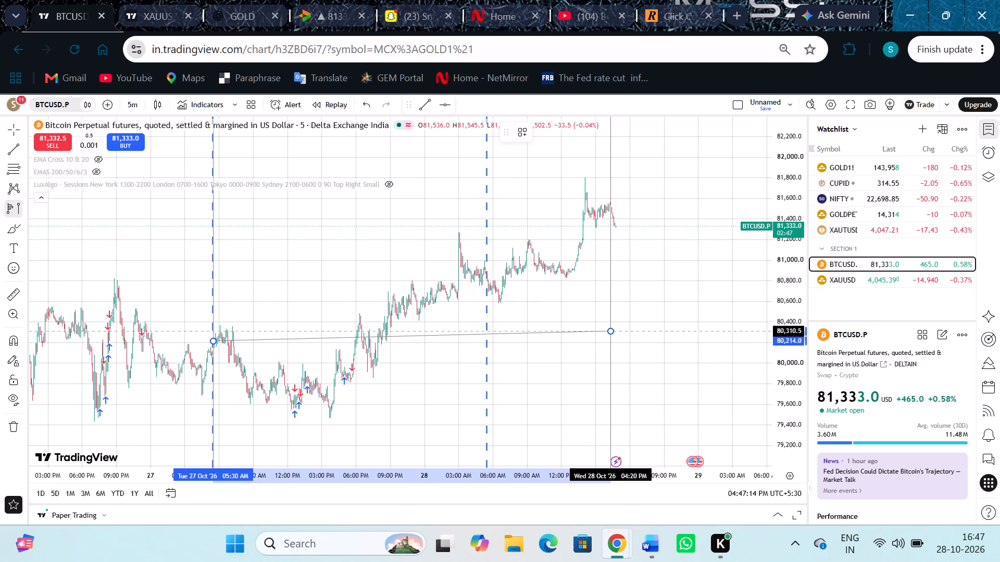
pyautogui.click(607, 342)
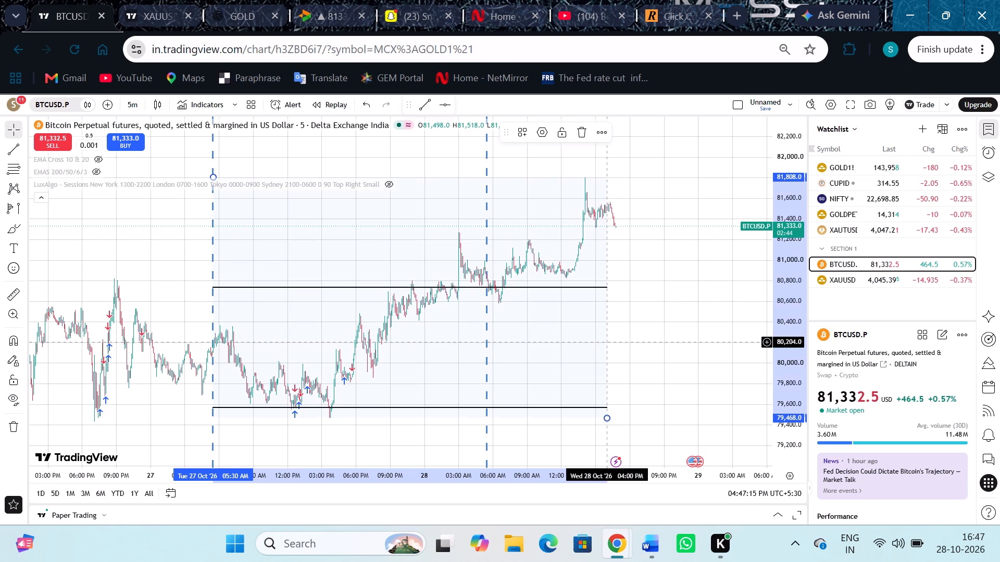
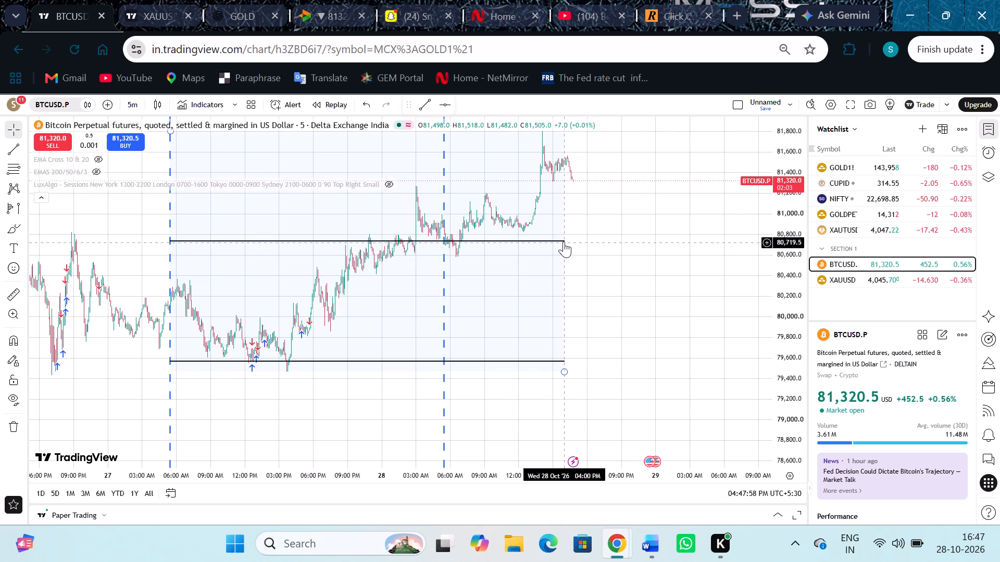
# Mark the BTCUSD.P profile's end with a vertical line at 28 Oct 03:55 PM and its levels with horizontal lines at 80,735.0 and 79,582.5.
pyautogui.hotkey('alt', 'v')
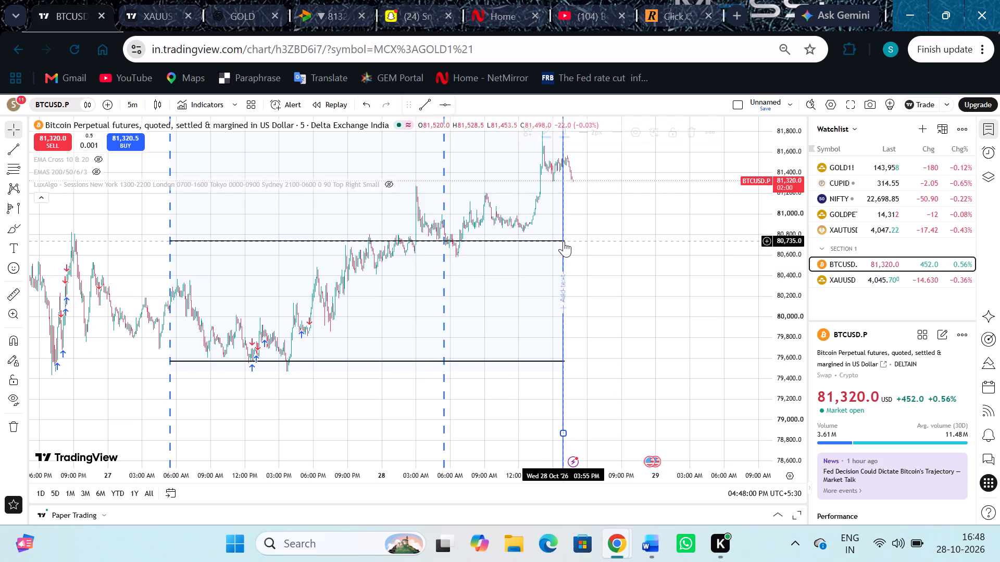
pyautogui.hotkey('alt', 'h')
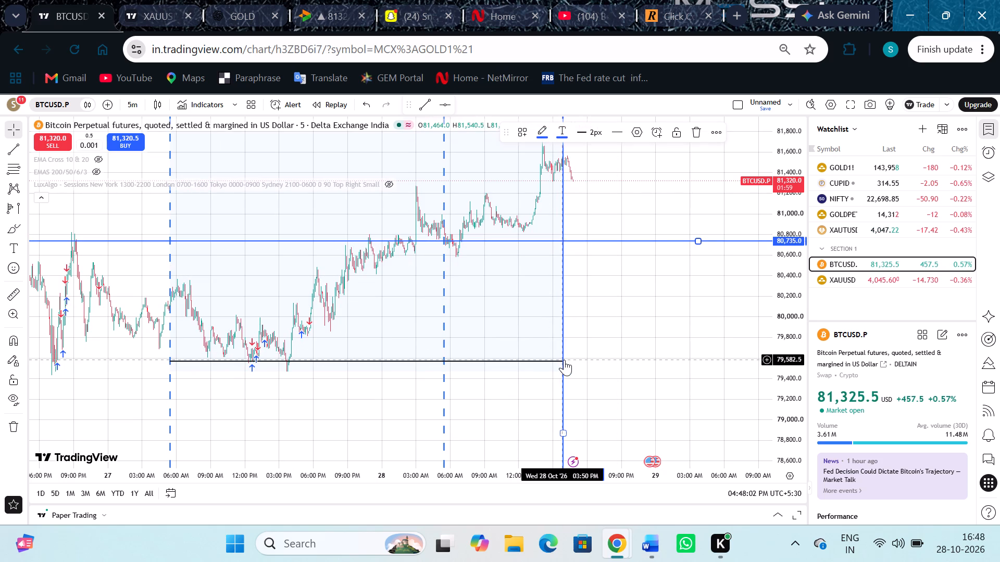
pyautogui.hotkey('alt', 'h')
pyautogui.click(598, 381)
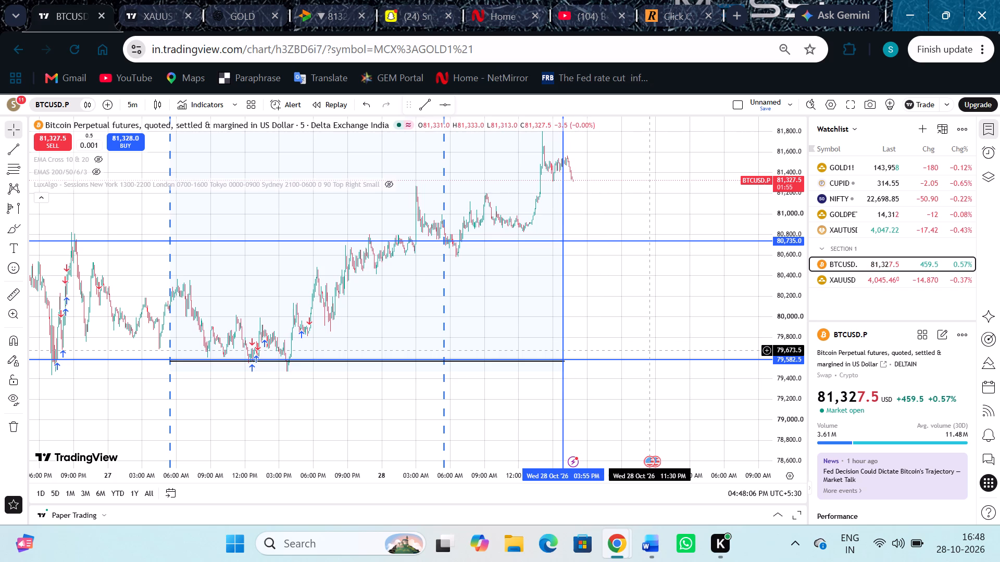
# Glance at the XAUUSD chart, return to BTCUSD.P and remove all four of its drawings.
pyautogui.click(147, 0)
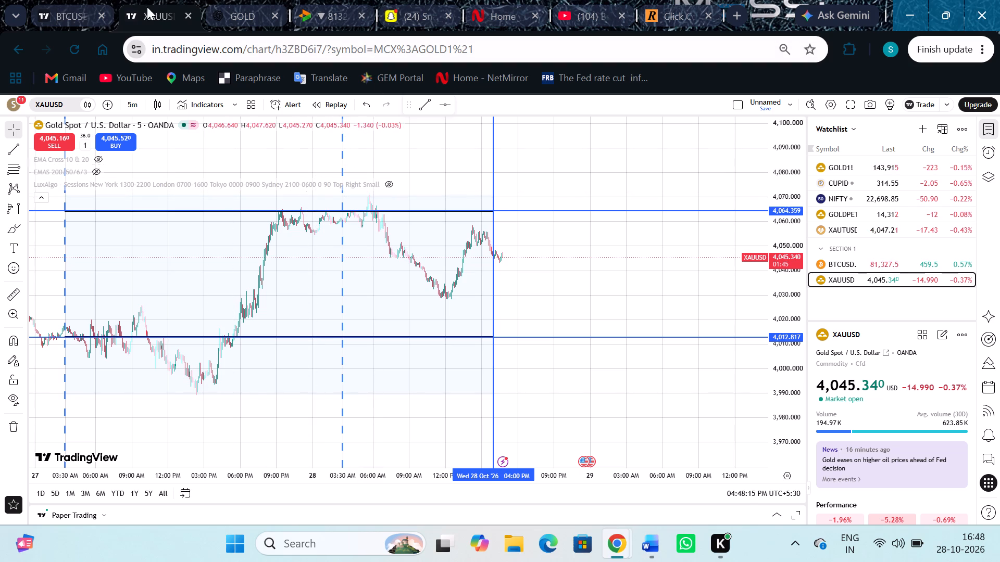
pyautogui.click(80, 0)
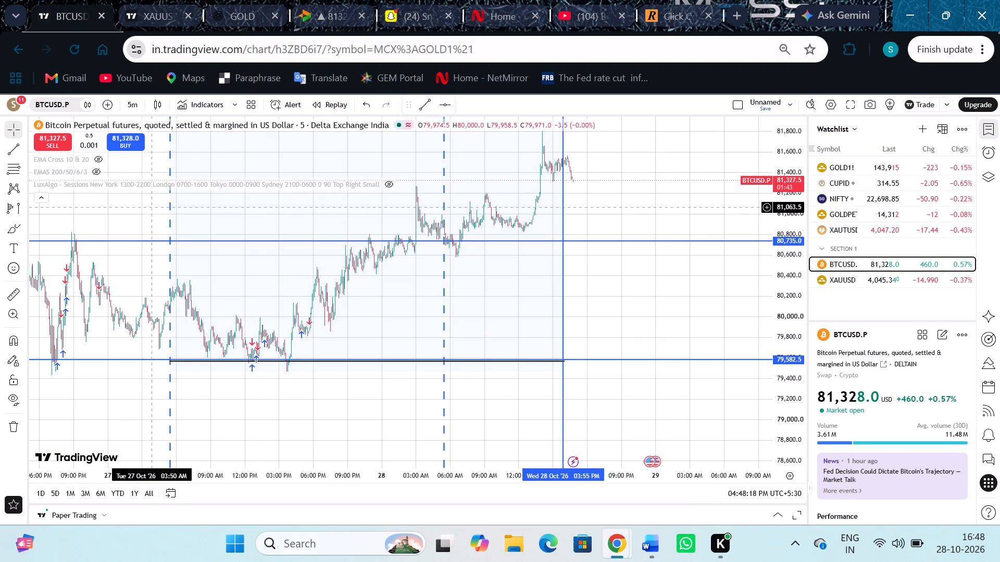
pyautogui.moveTo(151, 207); pyautogui.dragTo(646, 242)
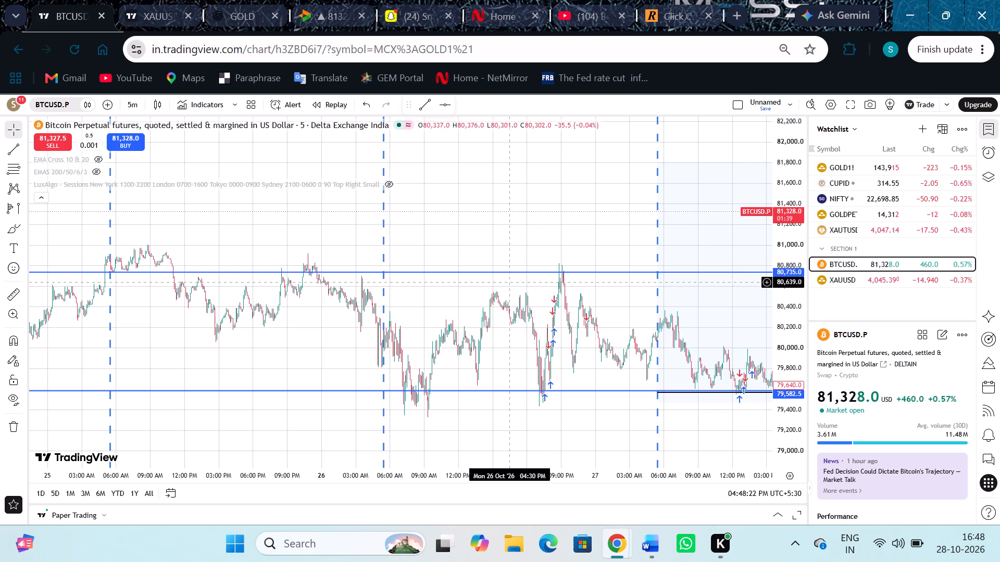
pyautogui.moveTo(575, 211); pyautogui.dragTo(274, 219)
pyautogui.moveTo(626, 211); pyautogui.dragTo(407, 214)
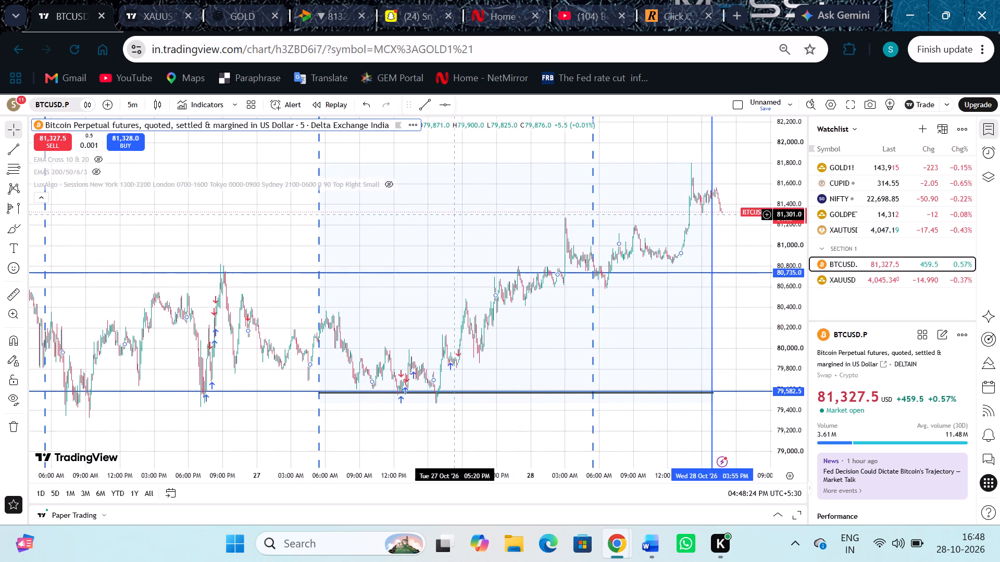
pyautogui.moveTo(407, 214); pyautogui.dragTo(322, 214)
pyautogui.rightClick(639, 197)
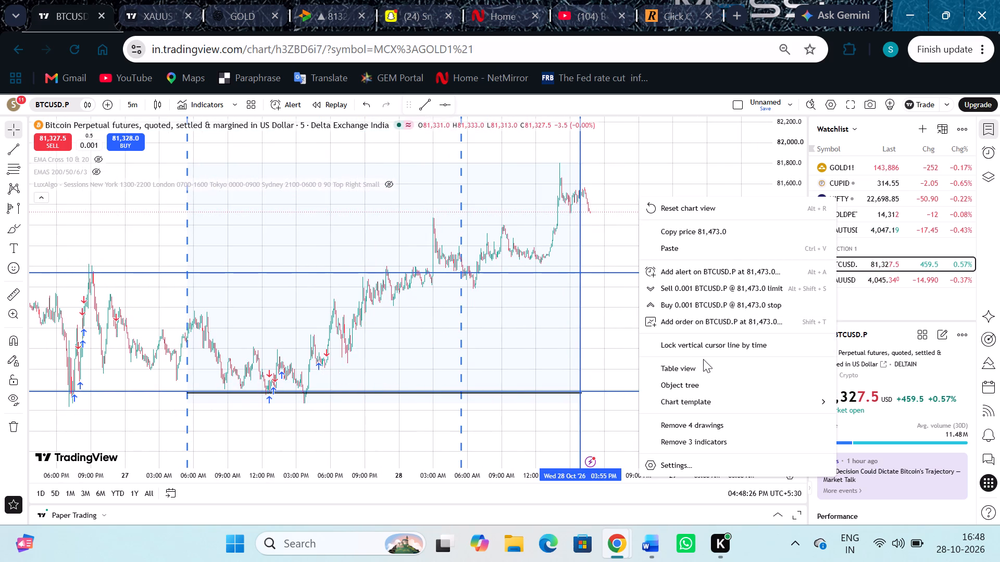
pyautogui.click(715, 424)
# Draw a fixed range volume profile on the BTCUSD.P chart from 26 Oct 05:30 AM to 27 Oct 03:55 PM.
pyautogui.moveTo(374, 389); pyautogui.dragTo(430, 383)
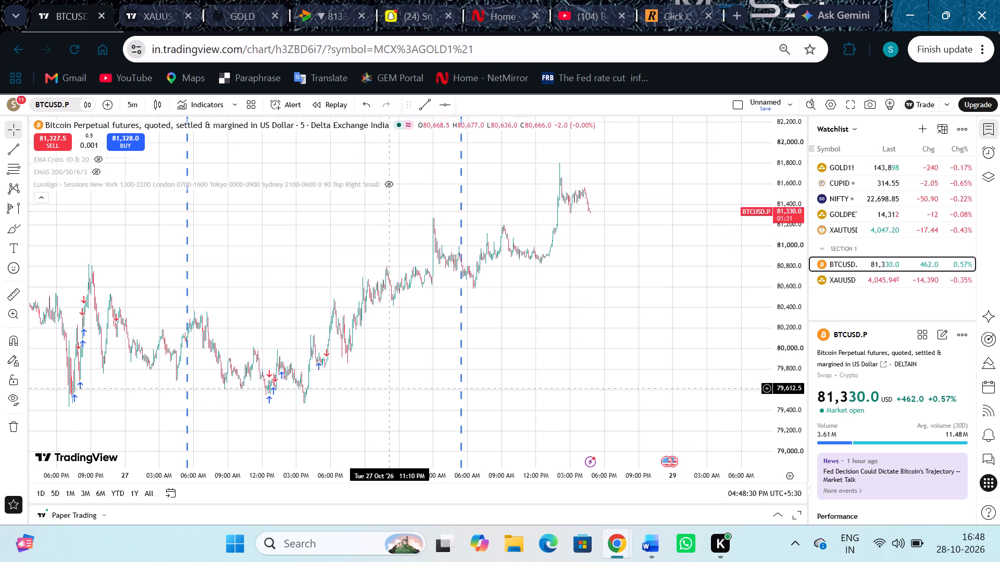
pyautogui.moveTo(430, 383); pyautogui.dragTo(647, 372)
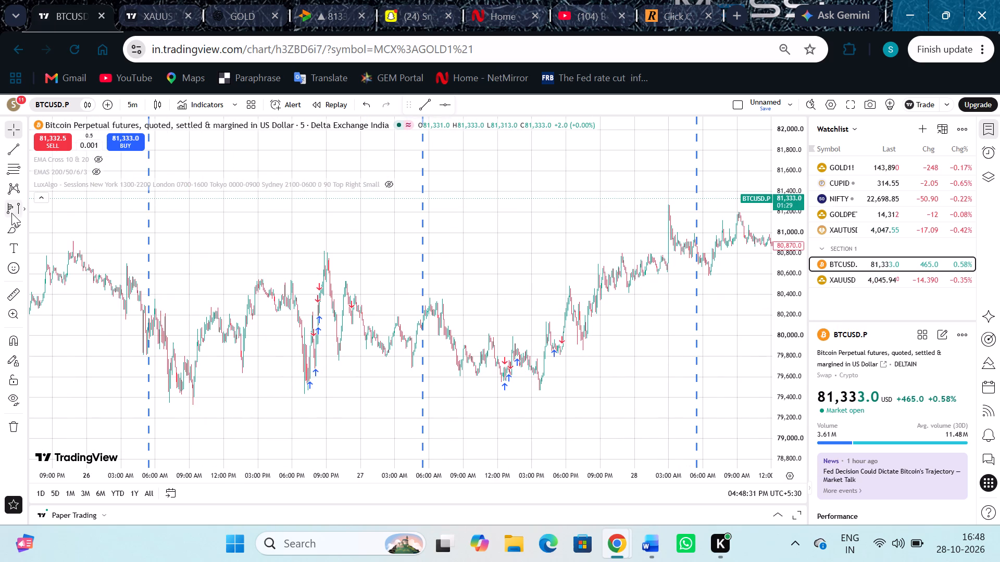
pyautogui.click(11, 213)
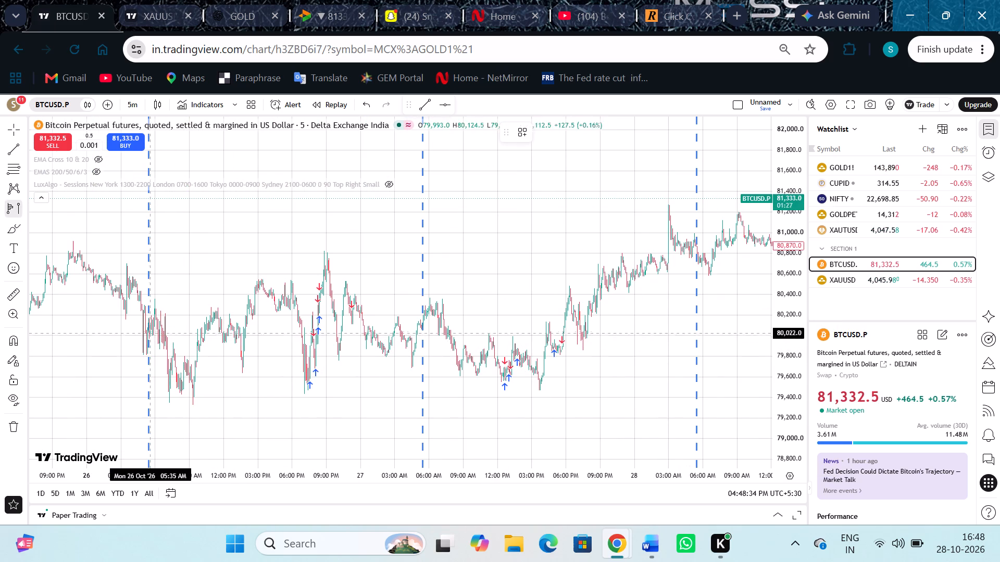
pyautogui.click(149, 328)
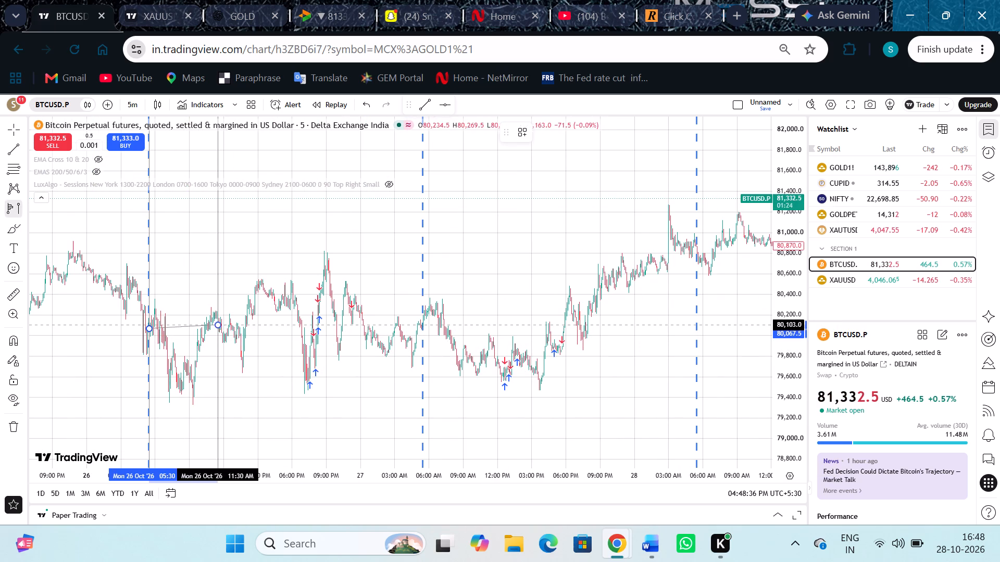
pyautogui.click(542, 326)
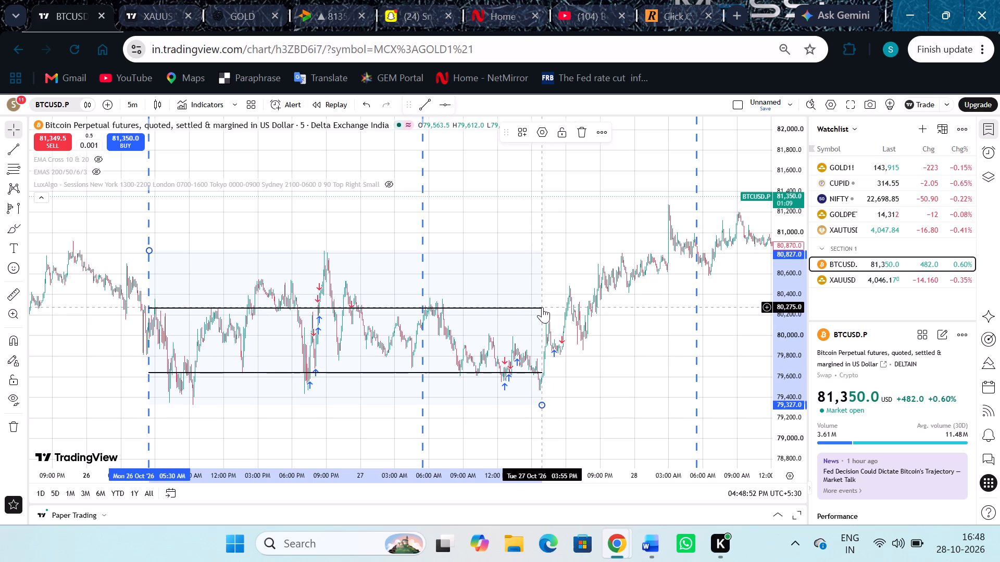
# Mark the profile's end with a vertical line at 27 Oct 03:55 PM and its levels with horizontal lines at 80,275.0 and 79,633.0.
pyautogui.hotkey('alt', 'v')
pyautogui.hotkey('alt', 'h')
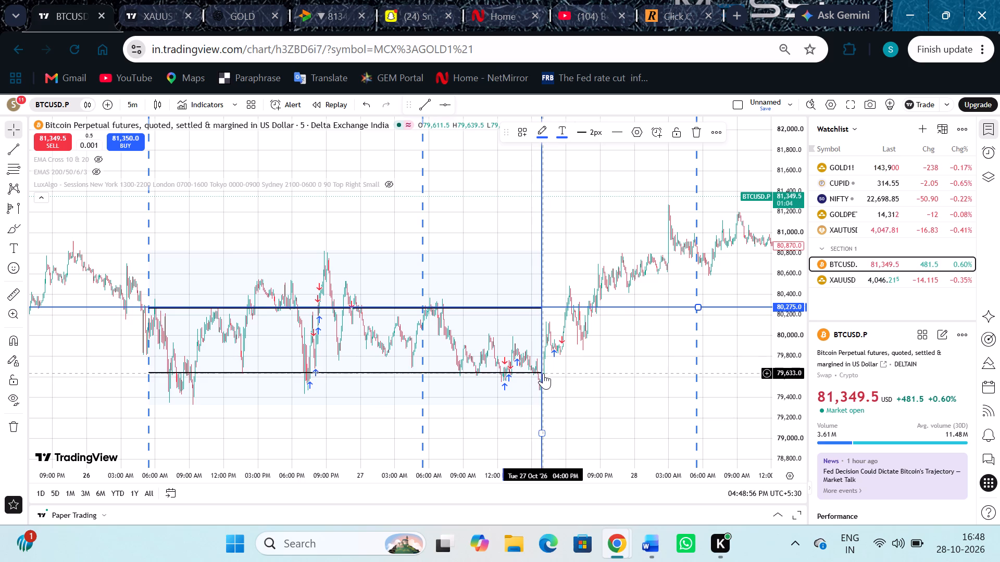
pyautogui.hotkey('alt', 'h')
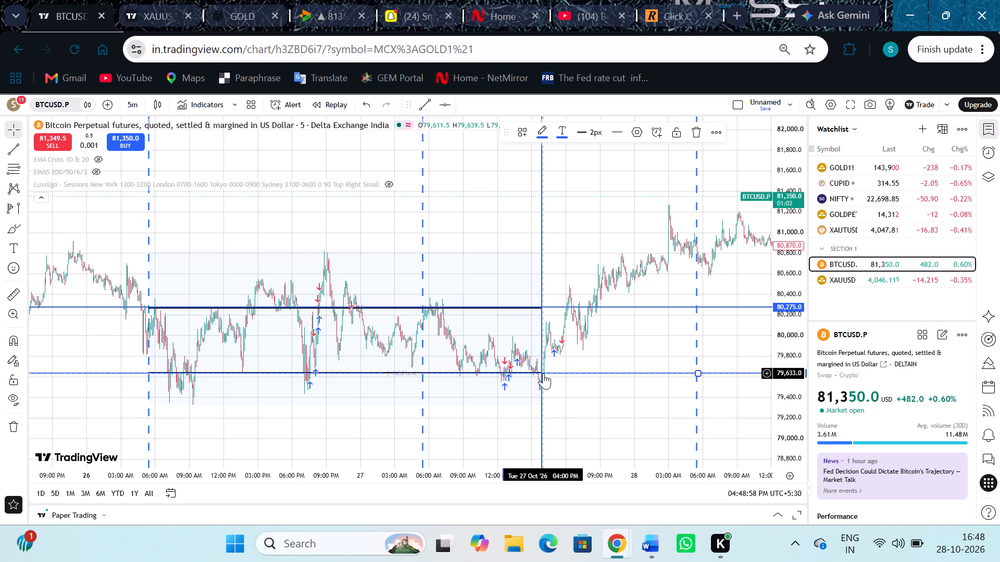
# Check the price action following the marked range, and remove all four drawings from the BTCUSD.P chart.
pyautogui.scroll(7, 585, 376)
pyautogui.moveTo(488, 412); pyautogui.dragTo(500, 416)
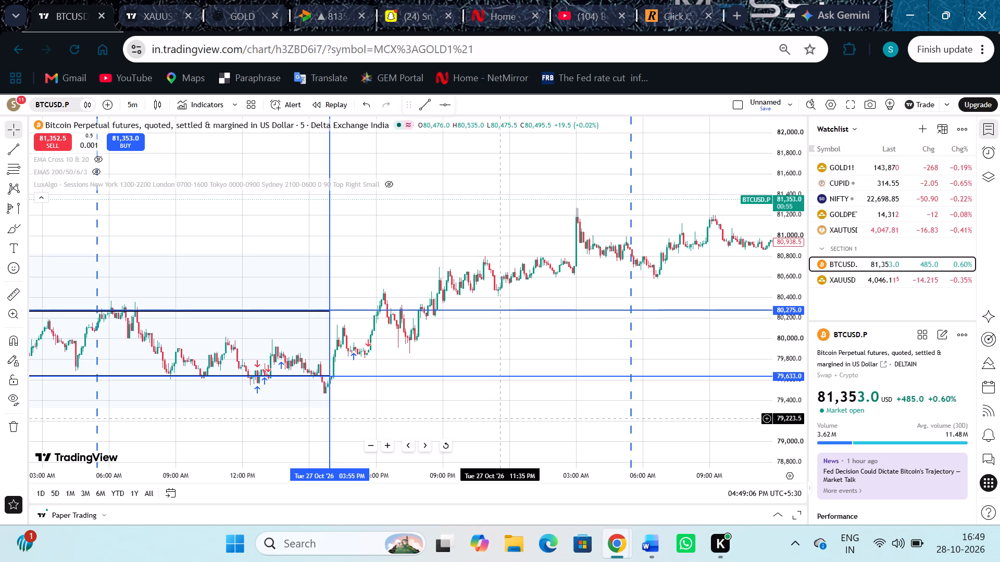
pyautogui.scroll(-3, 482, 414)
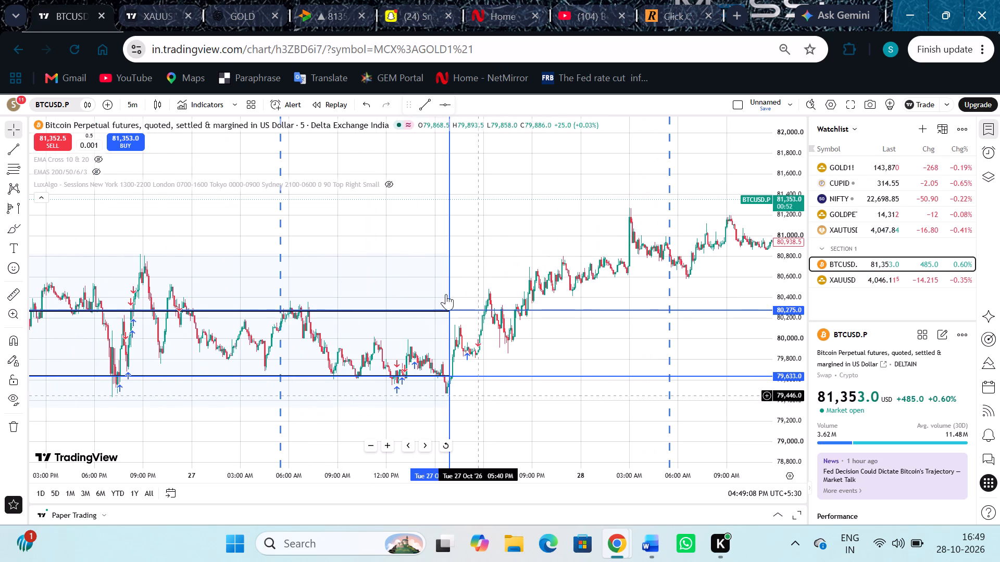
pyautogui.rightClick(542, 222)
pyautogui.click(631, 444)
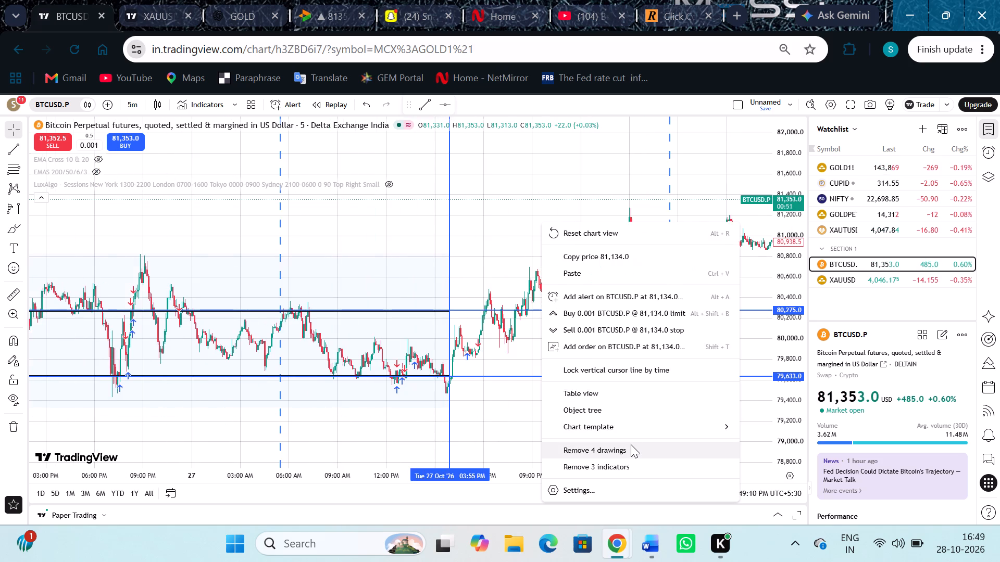
# Draw a fixed range volume profile on the BTCUSD.P chart from 25 Oct 05:30 AM to 26 Oct 04:00 PM.
pyautogui.moveTo(349, 412); pyautogui.dragTo(755, 365)
pyautogui.moveTo(566, 366); pyautogui.dragTo(653, 384)
pyautogui.scroll(-2, 656, 382)
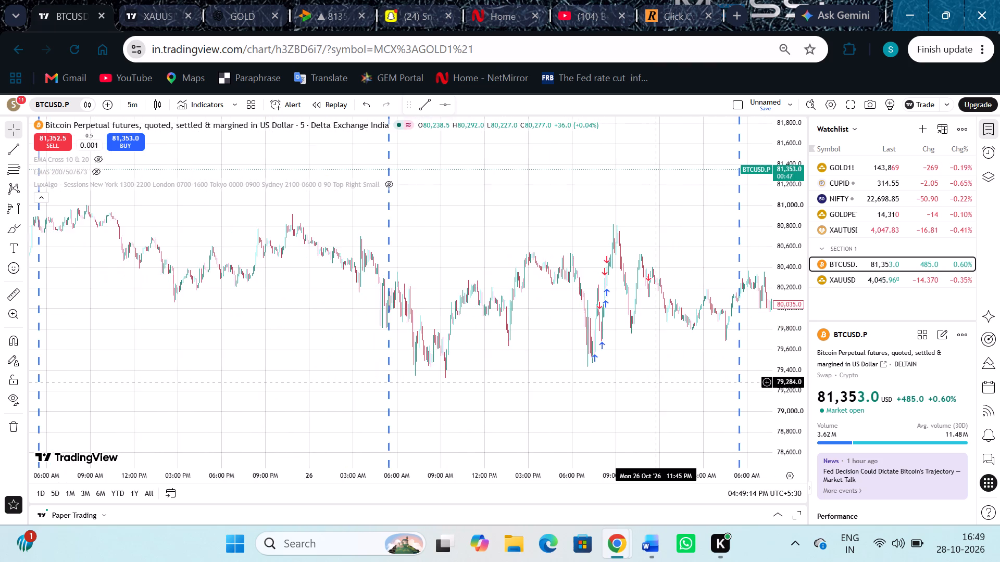
pyautogui.moveTo(596, 382); pyautogui.dragTo(623, 395)
pyautogui.scroll(1, 623, 395)
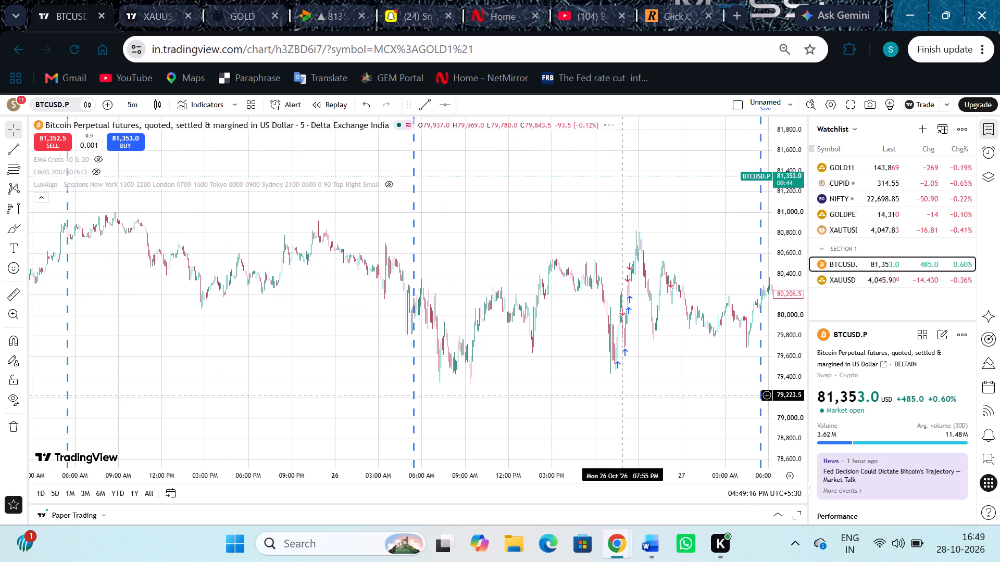
pyautogui.click(578, 403)
pyautogui.scroll(1, 559, 402)
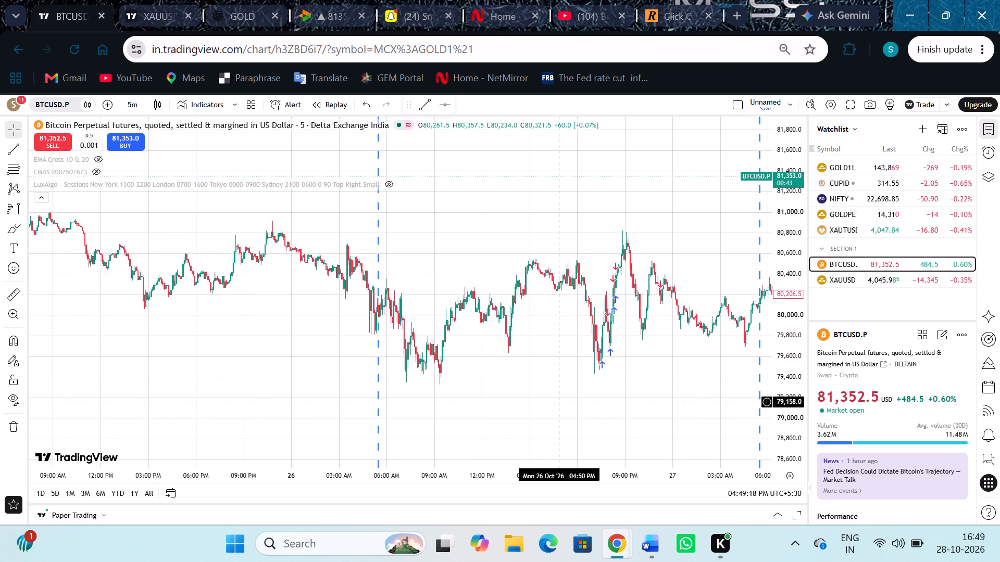
pyautogui.scroll(-1, 543, 400)
pyautogui.moveTo(543, 400); pyautogui.dragTo(522, 400)
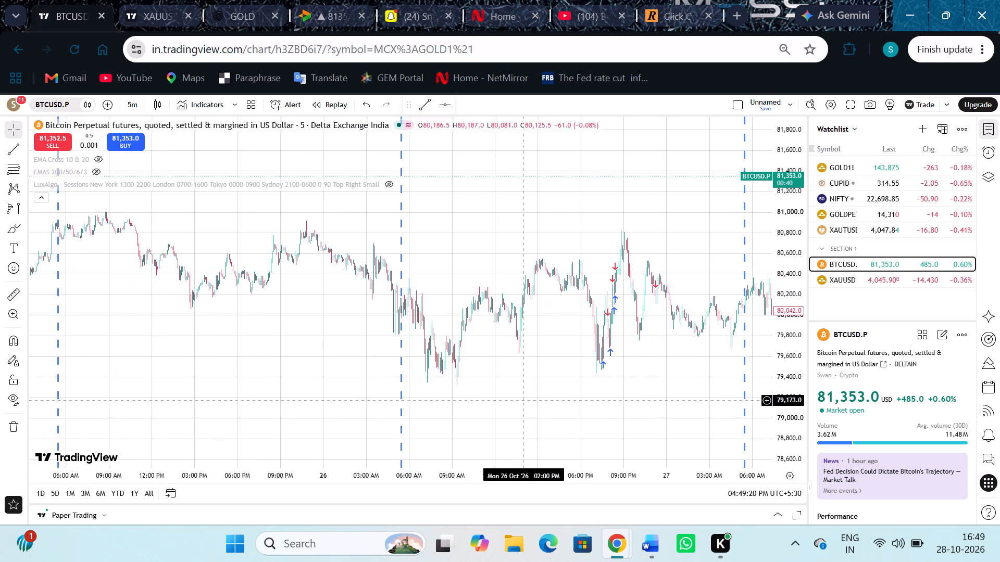
pyautogui.moveTo(522, 400); pyautogui.dragTo(508, 418)
pyautogui.scroll(1, 507, 418)
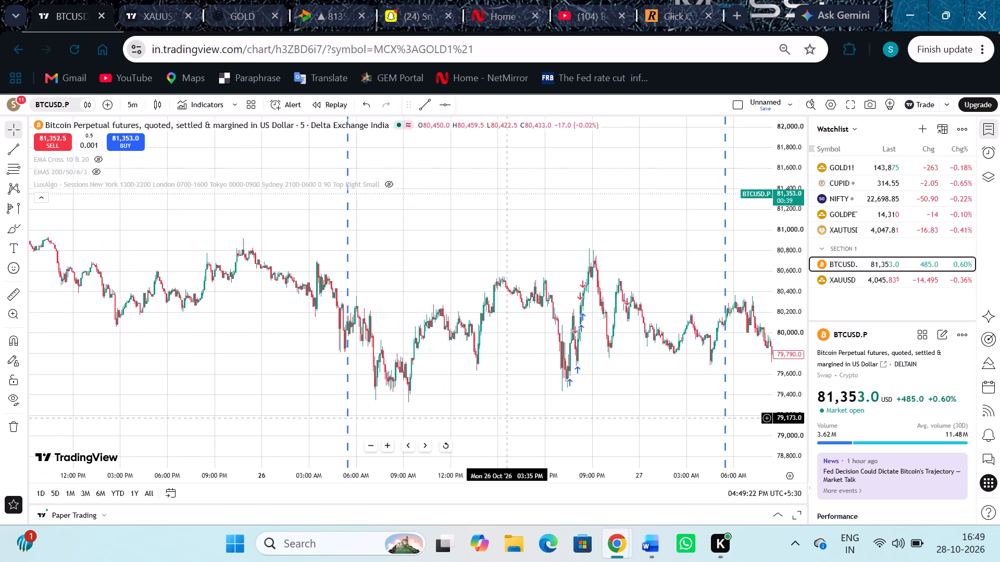
pyautogui.moveTo(507, 418); pyautogui.dragTo(558, 417)
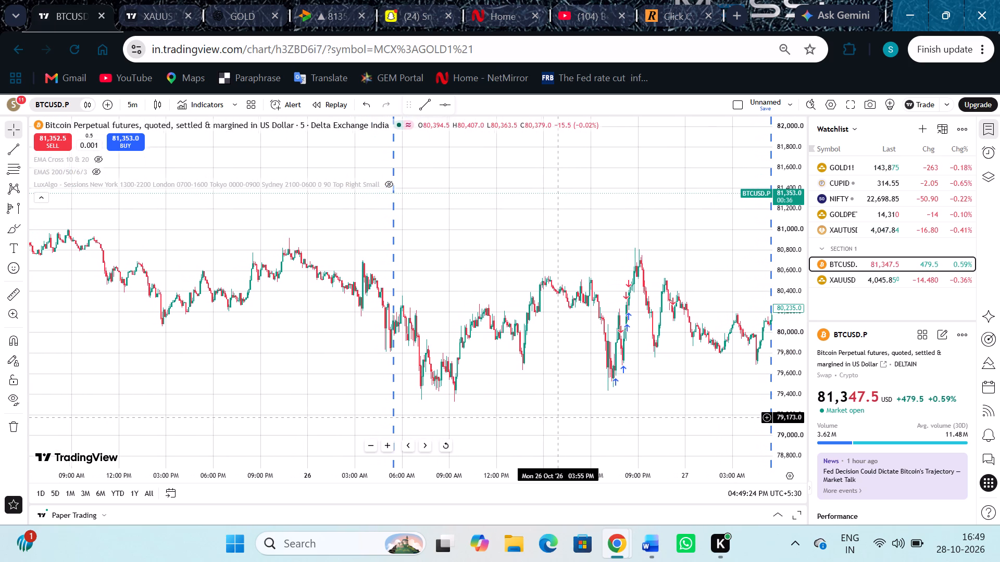
pyautogui.moveTo(558, 417); pyautogui.dragTo(567, 416)
pyautogui.scroll(-1, 565, 414)
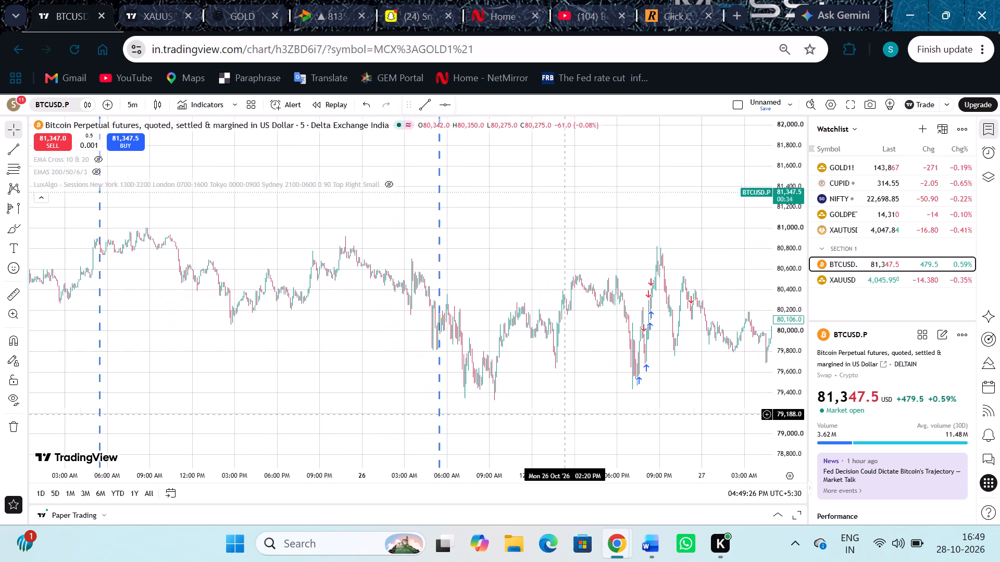
pyautogui.moveTo(565, 414); pyautogui.dragTo(523, 410)
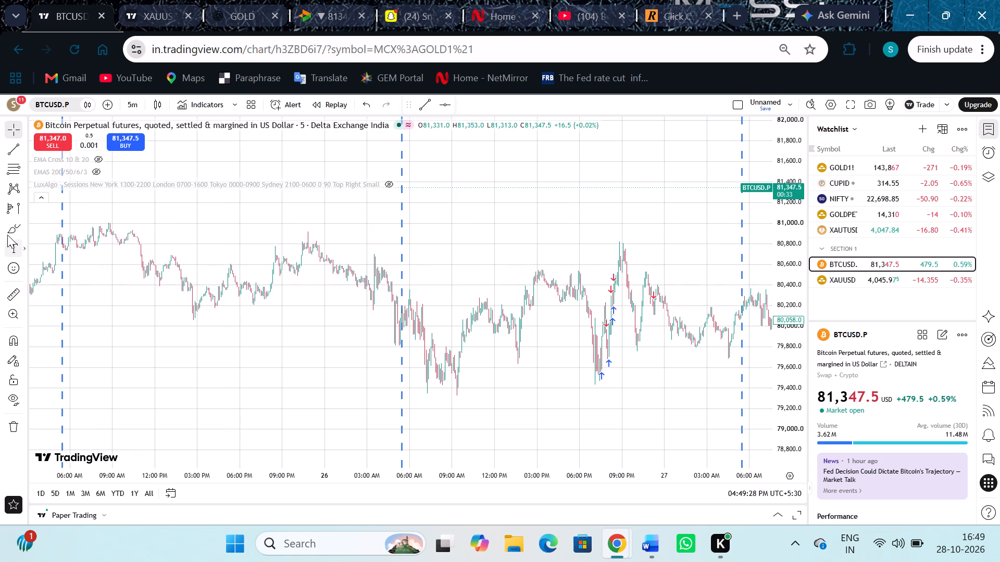
pyautogui.click(5, 207)
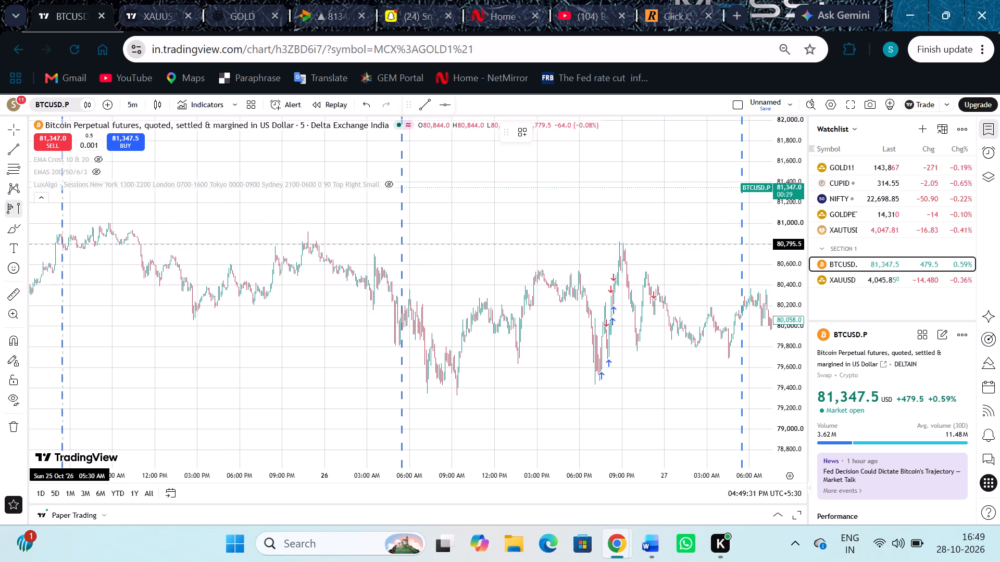
pyautogui.click(63, 244)
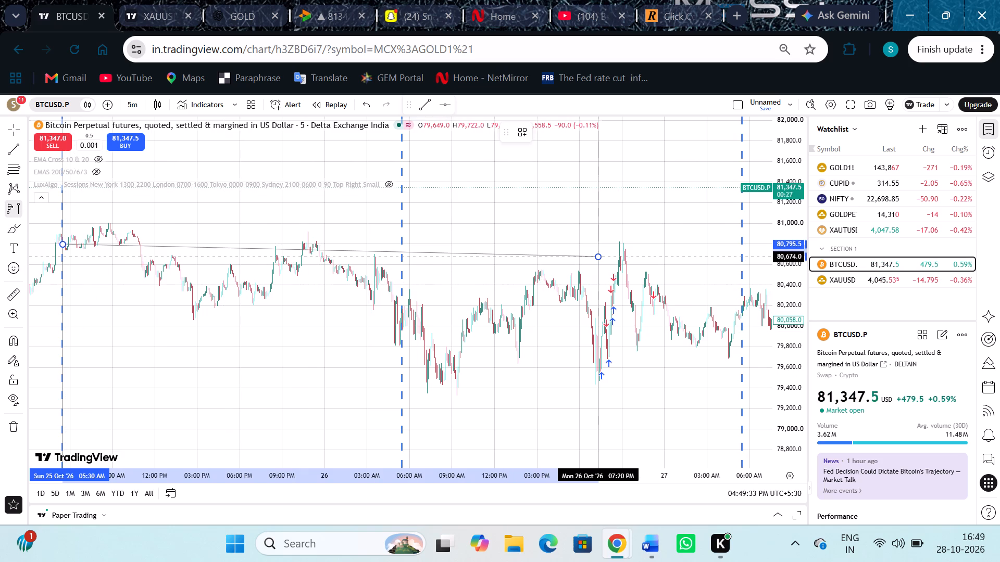
pyautogui.click(551, 267)
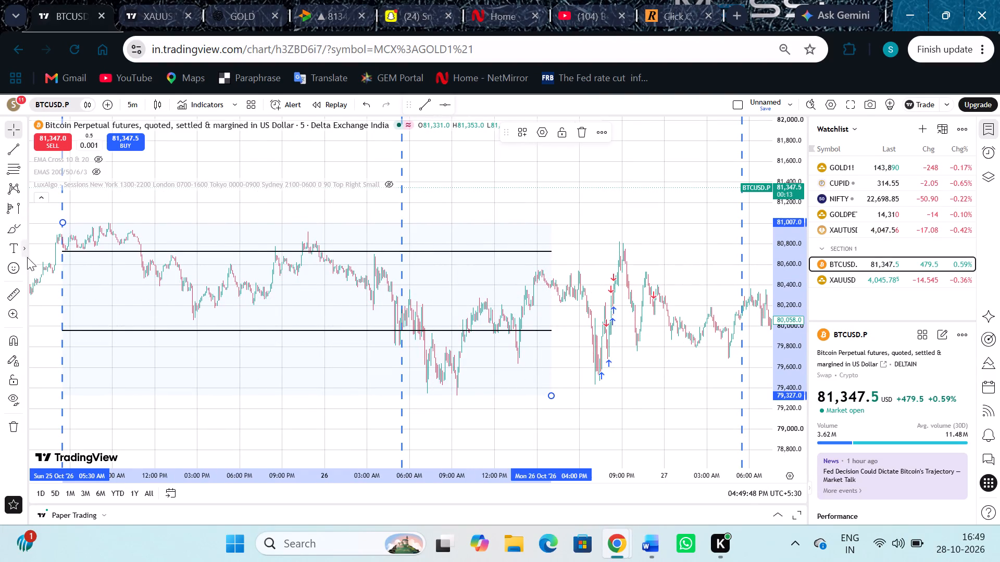
# Place a long position on the profile's lower level at 26 Oct 08:00 PM, with entry at 79,956.5.
pyautogui.click(27, 212)
pyautogui.click(25, 210)
pyautogui.click(52, 223)
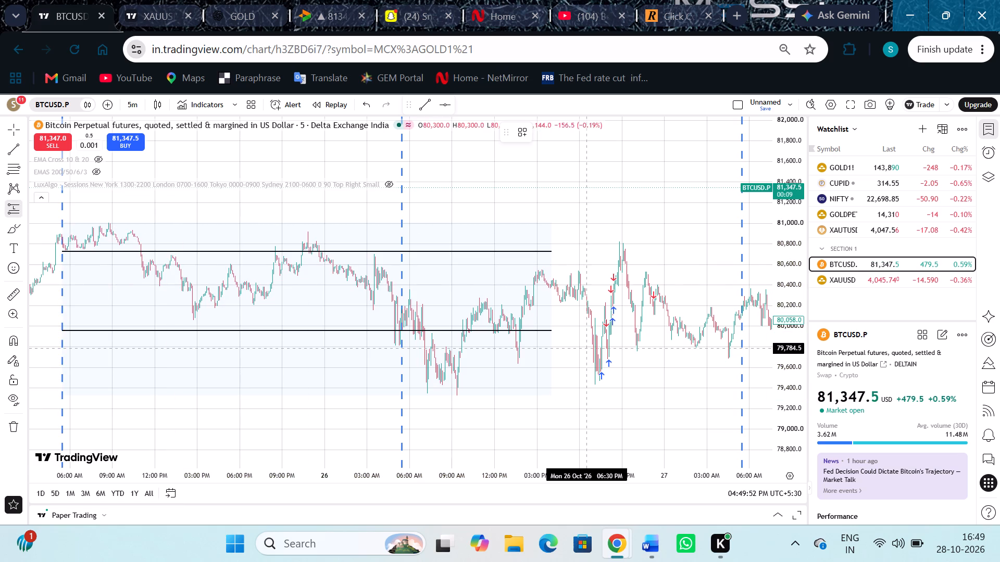
pyautogui.click(608, 330)
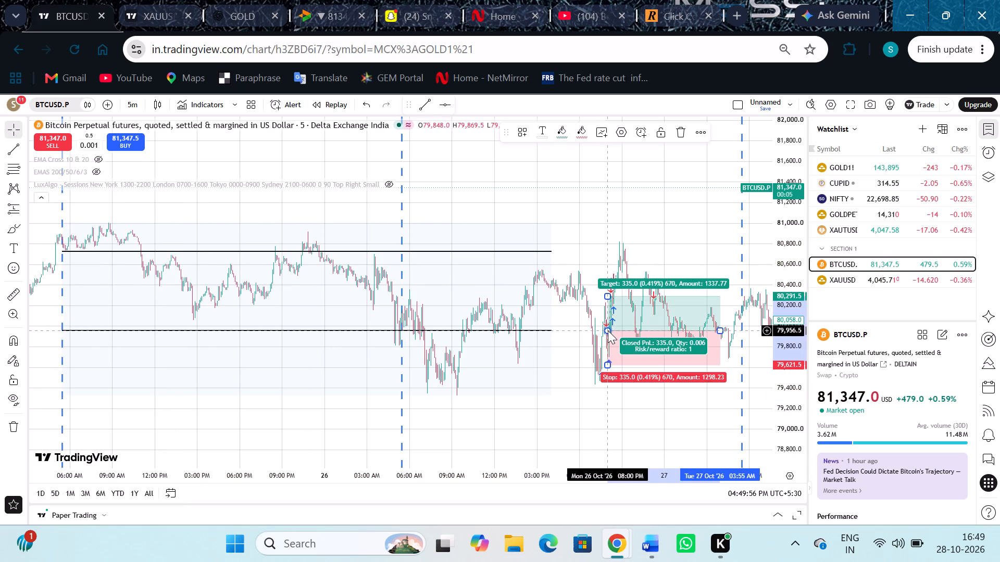
pyautogui.click(636, 402)
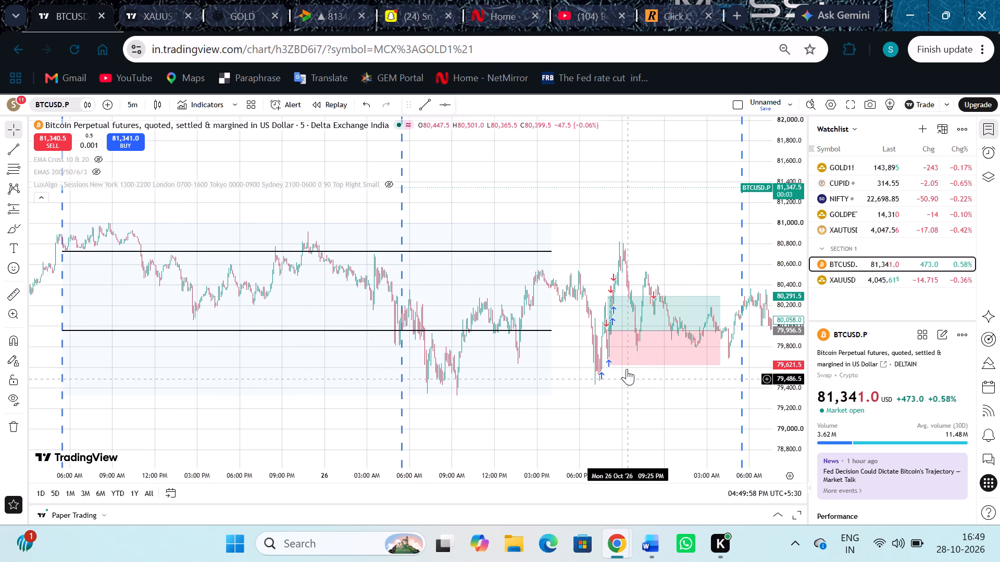
# Raise the long position's target to 80,795.5 for a risk/reward ratio of 2.5.
pyautogui.moveTo(609, 295); pyautogui.dragTo(609, 290)
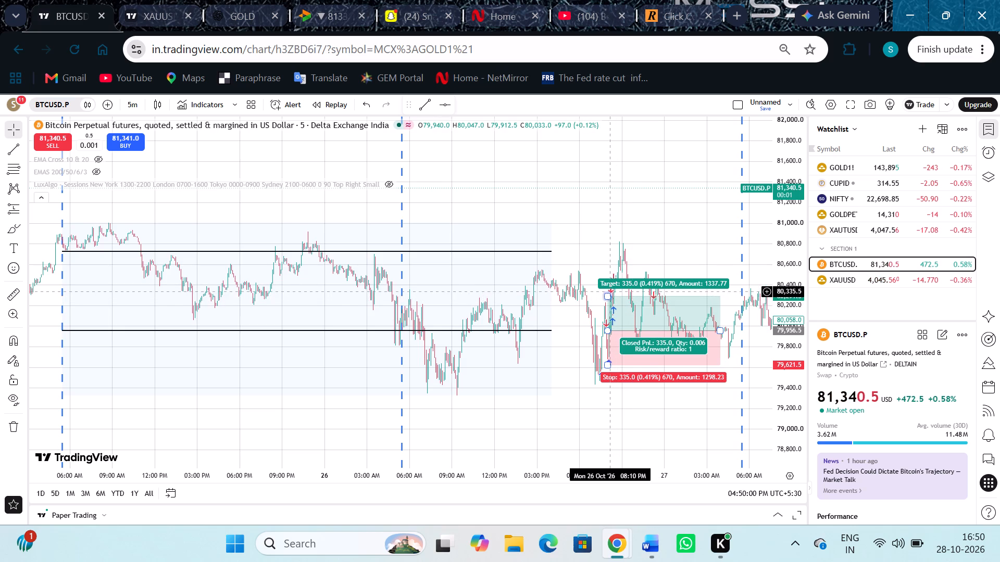
pyautogui.moveTo(609, 290); pyautogui.dragTo(616, 316)
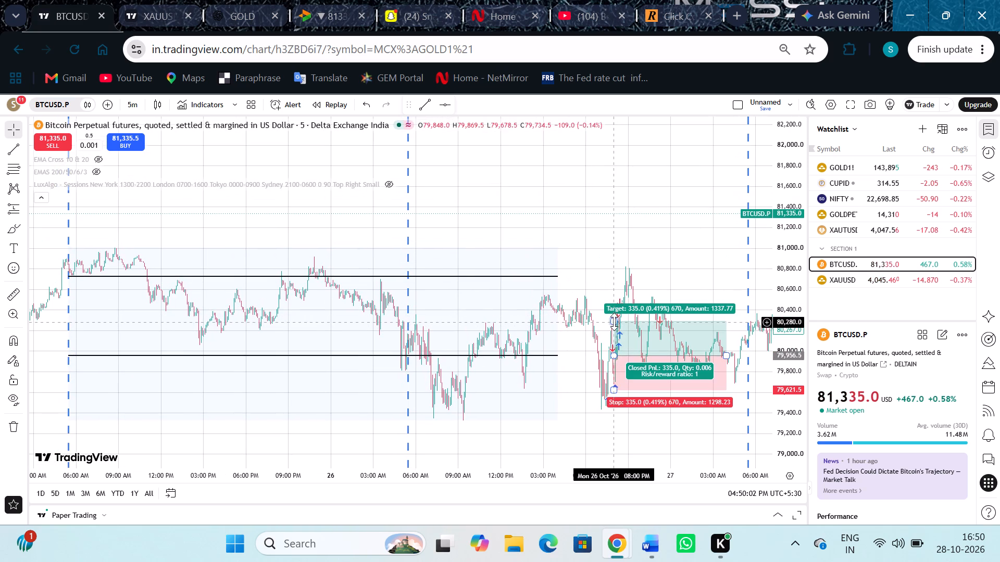
pyautogui.moveTo(614, 322); pyautogui.dragTo(606, 269)
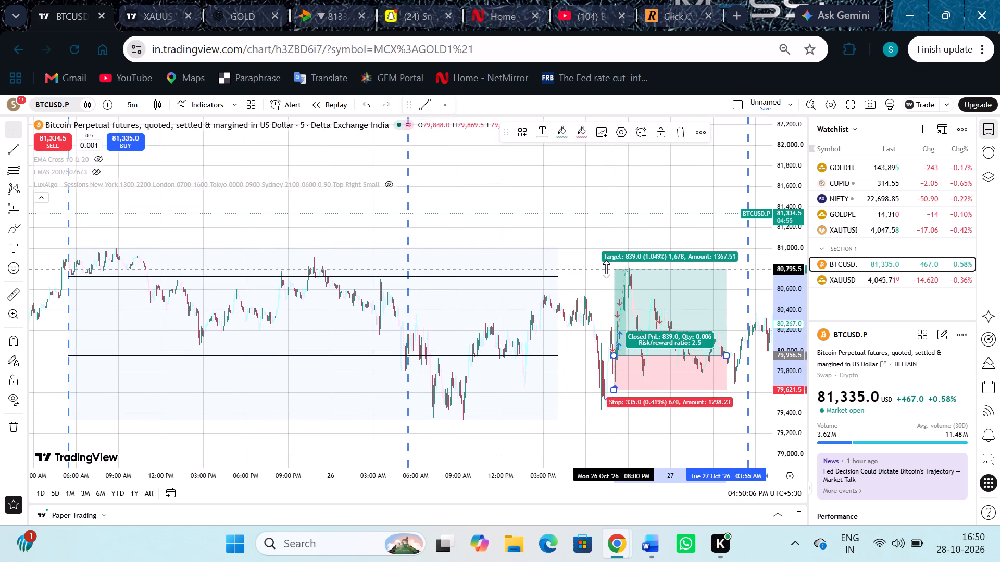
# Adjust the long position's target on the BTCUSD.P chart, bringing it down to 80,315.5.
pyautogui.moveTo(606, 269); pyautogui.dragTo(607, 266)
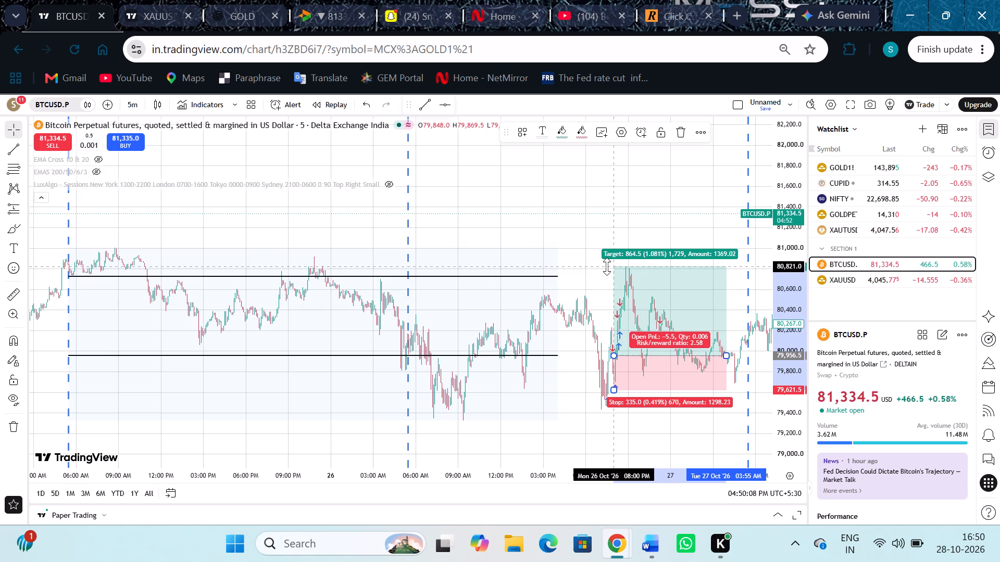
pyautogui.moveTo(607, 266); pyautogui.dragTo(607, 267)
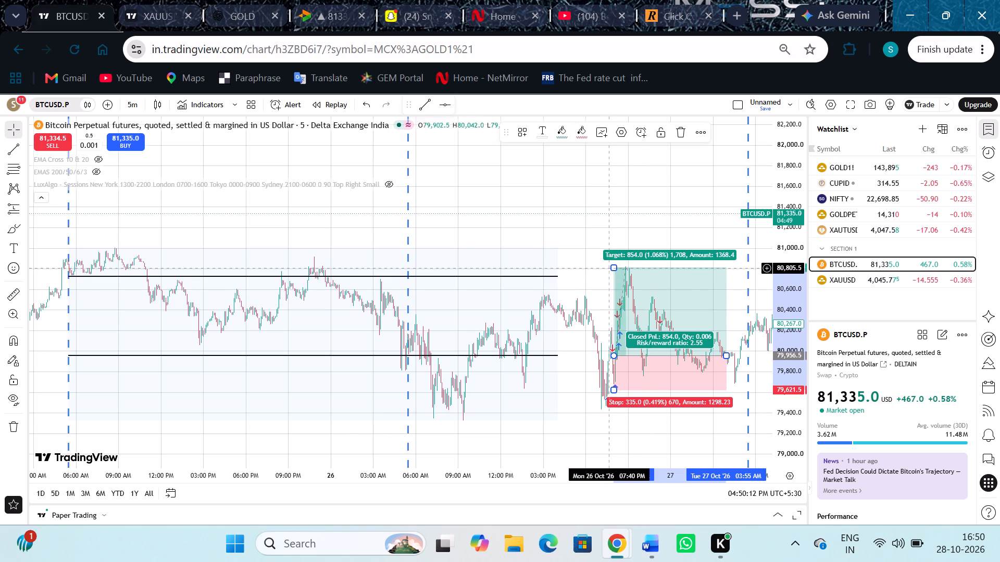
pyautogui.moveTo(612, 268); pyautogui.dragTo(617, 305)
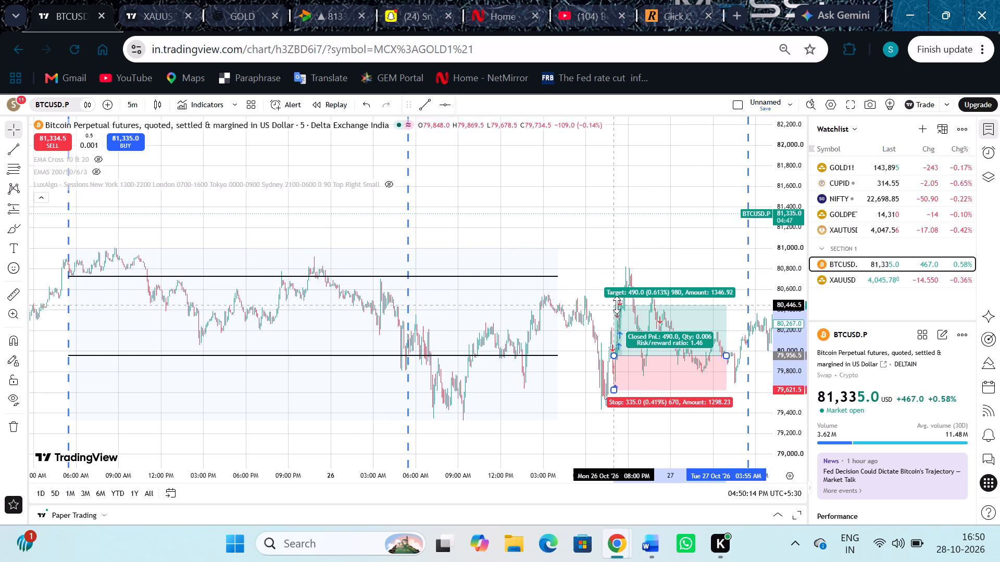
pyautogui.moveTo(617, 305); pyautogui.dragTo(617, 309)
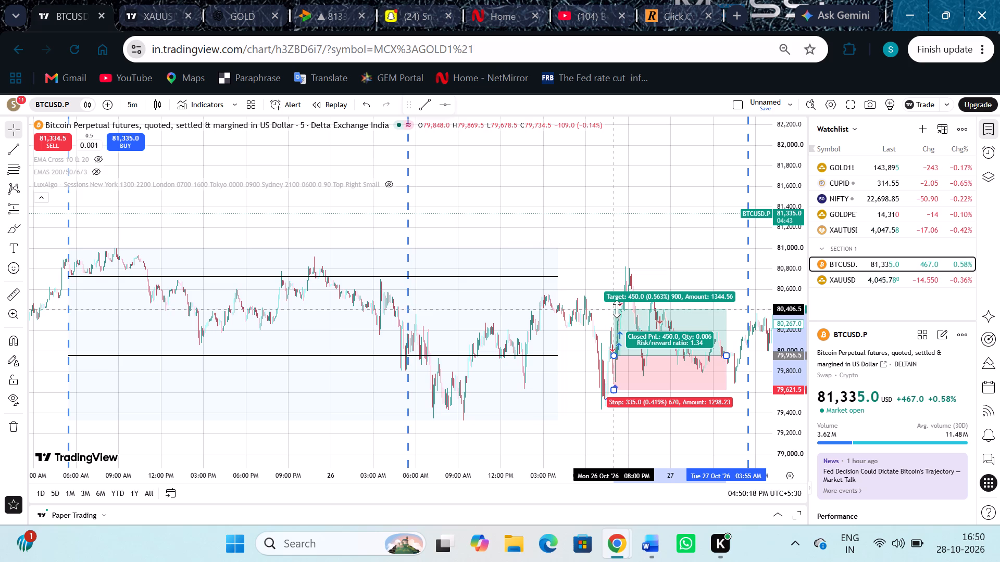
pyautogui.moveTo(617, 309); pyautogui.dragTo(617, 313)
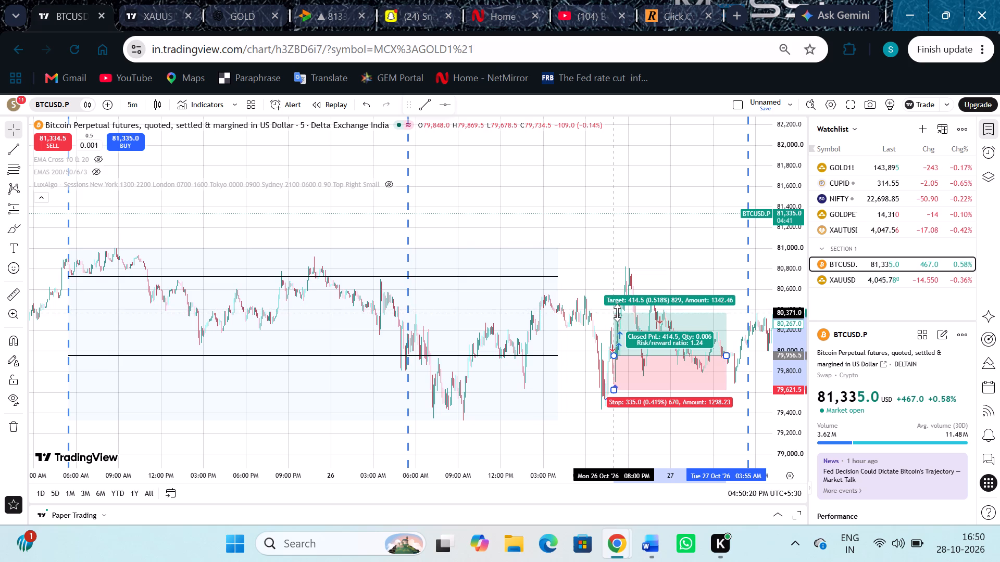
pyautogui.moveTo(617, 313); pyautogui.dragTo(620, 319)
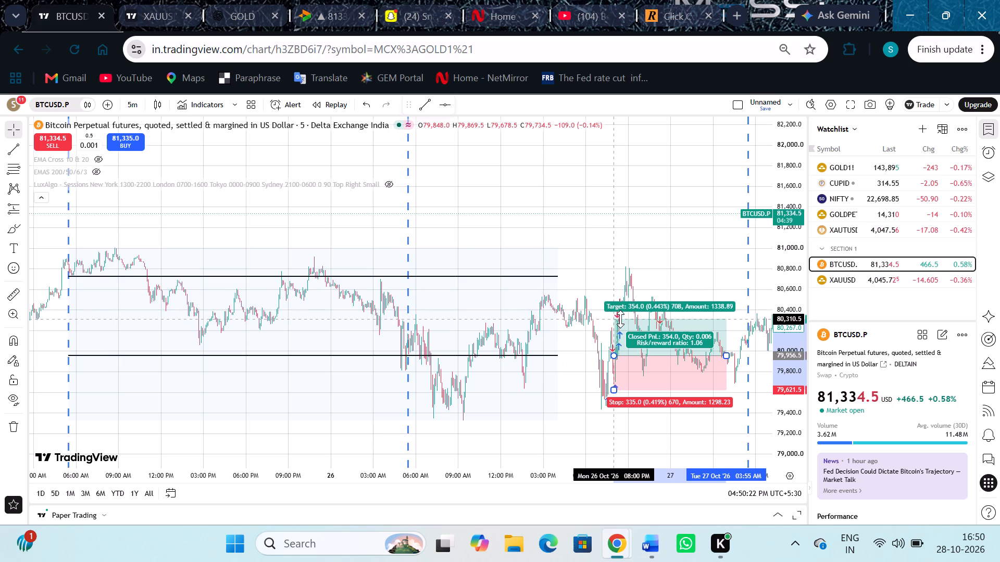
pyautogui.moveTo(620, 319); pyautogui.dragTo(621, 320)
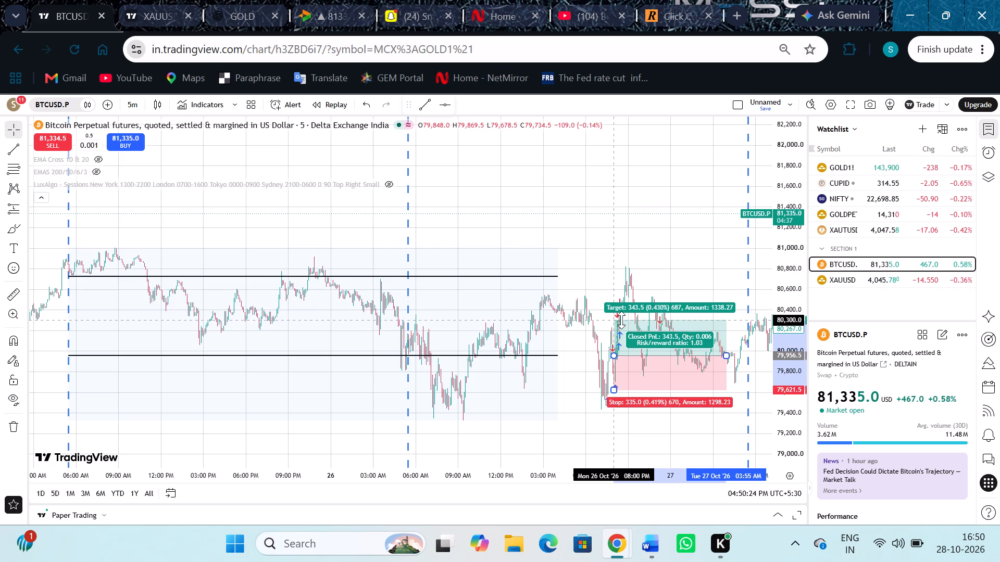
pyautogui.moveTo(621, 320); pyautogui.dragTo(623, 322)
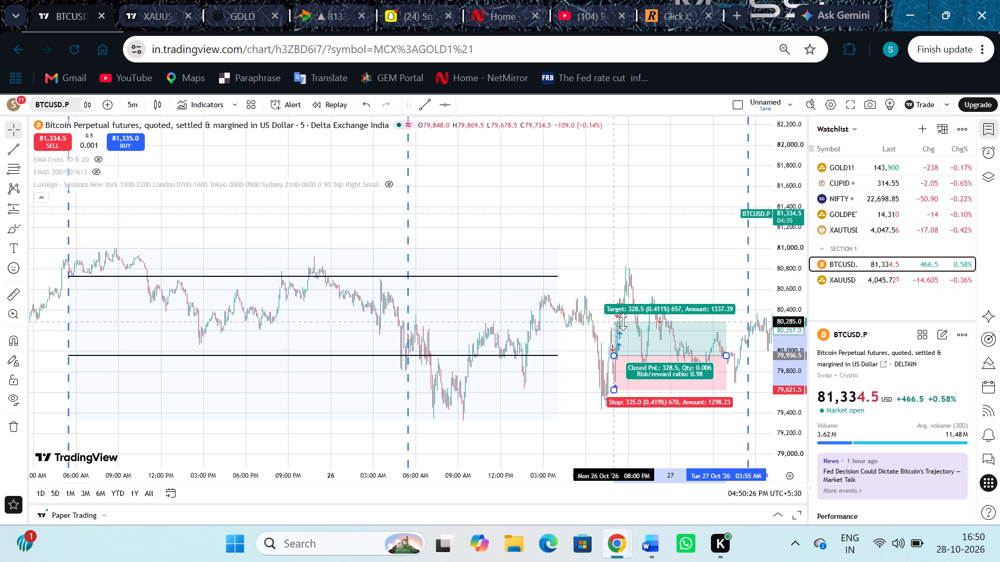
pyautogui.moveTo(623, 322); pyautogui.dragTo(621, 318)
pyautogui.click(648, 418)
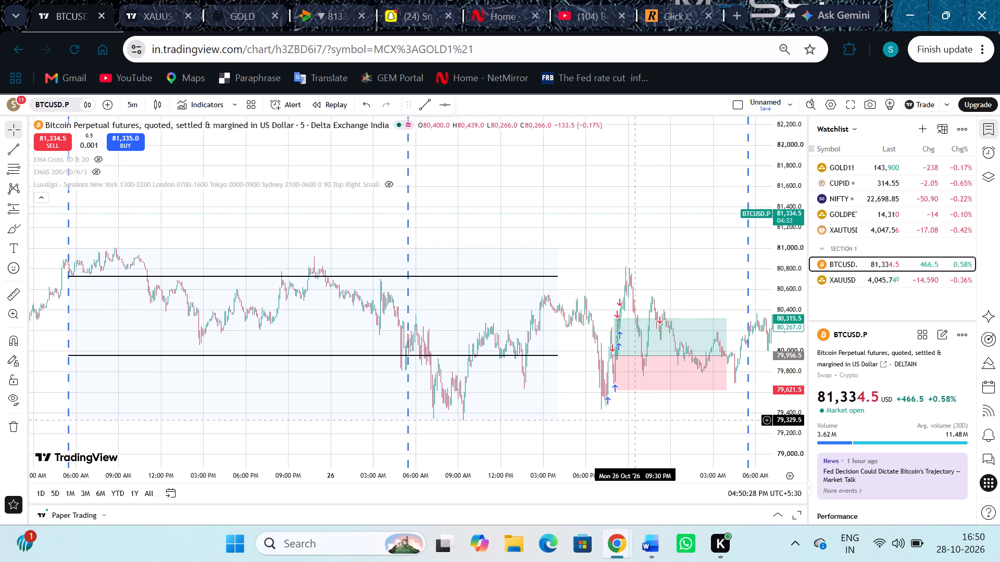
# Review the BTCUSD.P price action after the long position, glance at the XAUUSD chart, and return to the 25–26 Oct profile.
pyautogui.moveTo(632, 420); pyautogui.dragTo(53, 349)
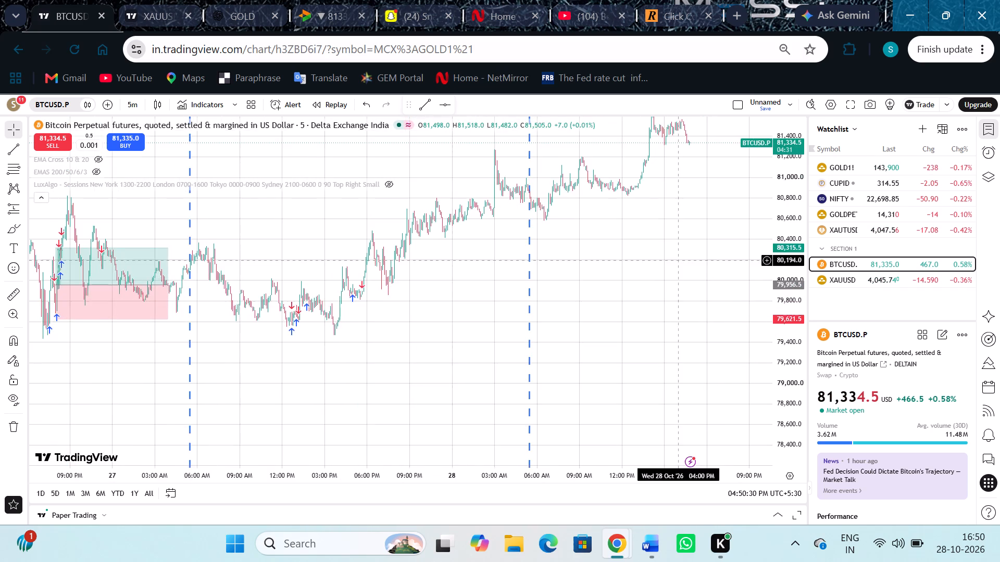
pyautogui.moveTo(705, 253); pyautogui.dragTo(534, 399)
pyautogui.click(133, 0)
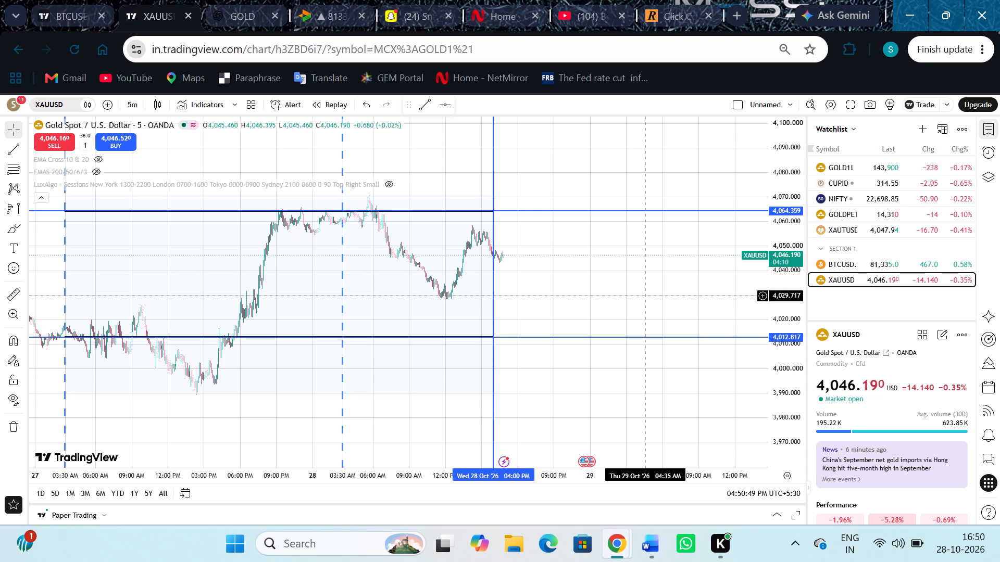
pyautogui.click(66, 0)
pyautogui.moveTo(346, 237); pyautogui.dragTo(620, 165)
pyautogui.moveTo(451, 196); pyautogui.dragTo(648, 182)
pyautogui.moveTo(441, 207); pyautogui.dragTo(619, 207)
pyautogui.moveTo(535, 203); pyautogui.dragTo(656, 206)
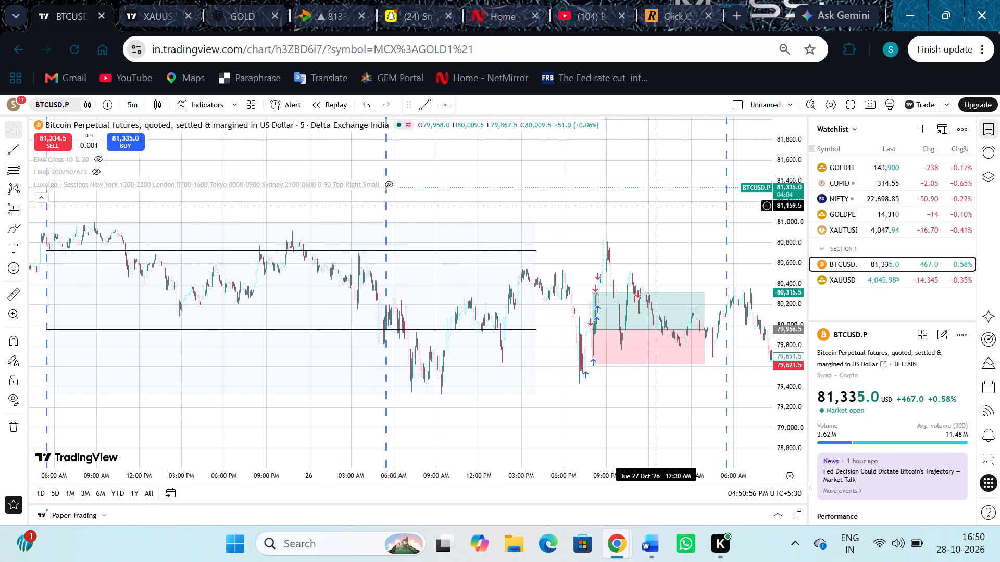
pyautogui.moveTo(656, 206); pyautogui.dragTo(675, 205)
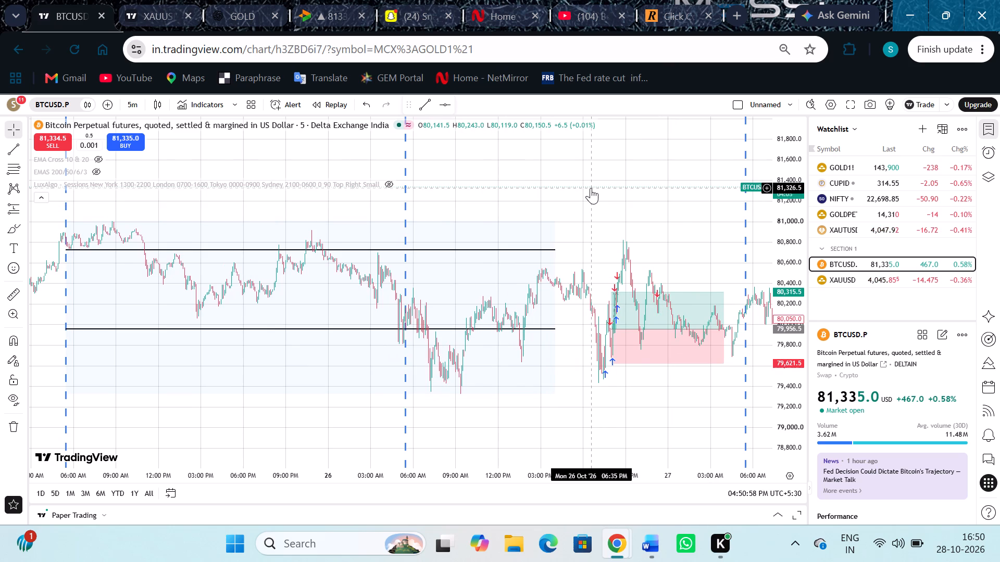
# View the BTCUSD.P financials metrics, read through the fundamentals charts as far as valuation vs. network activity, and return to the chart.
pyautogui.rightClick(586, 187)
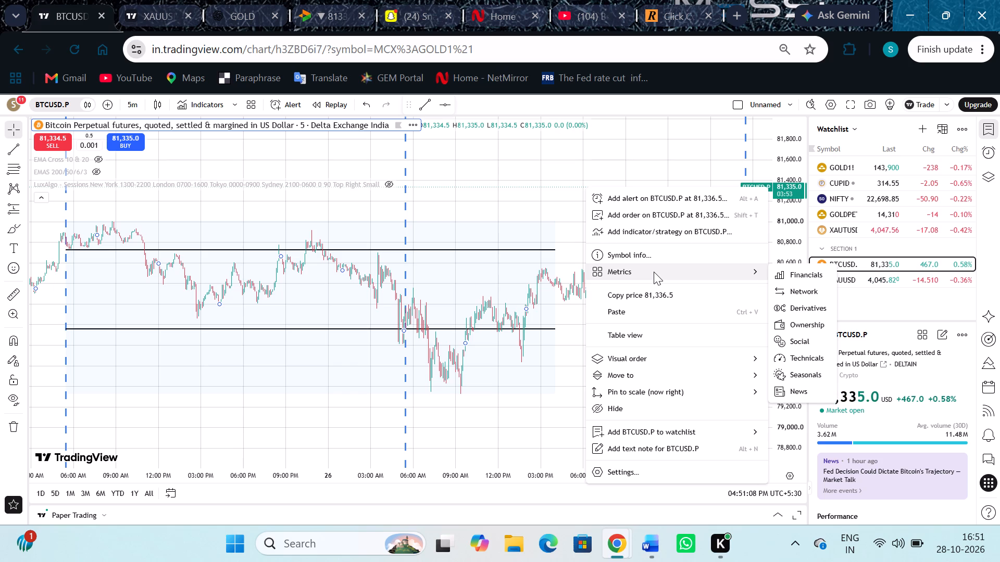
pyautogui.click(796, 274)
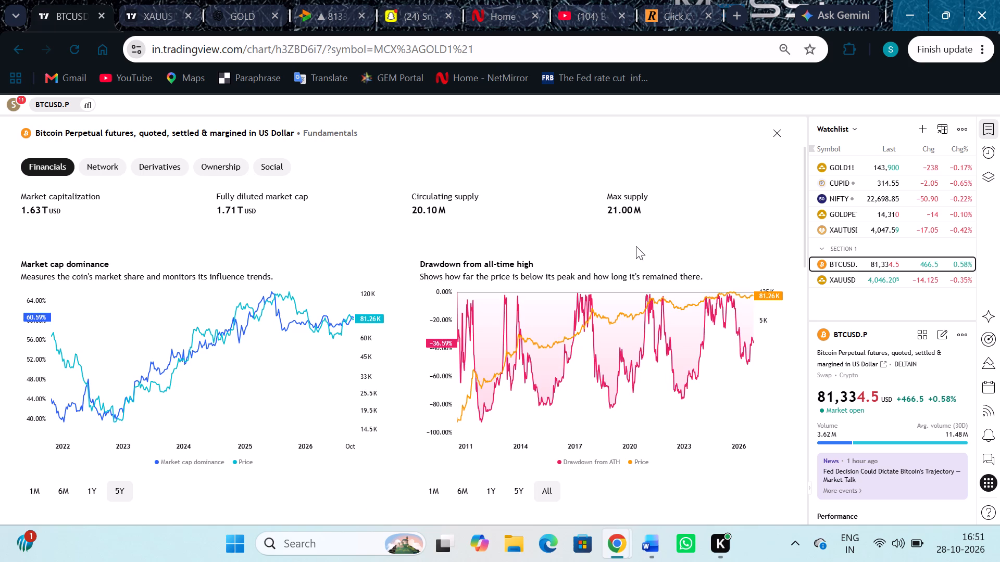
pyautogui.scroll(-2, 635, 246)
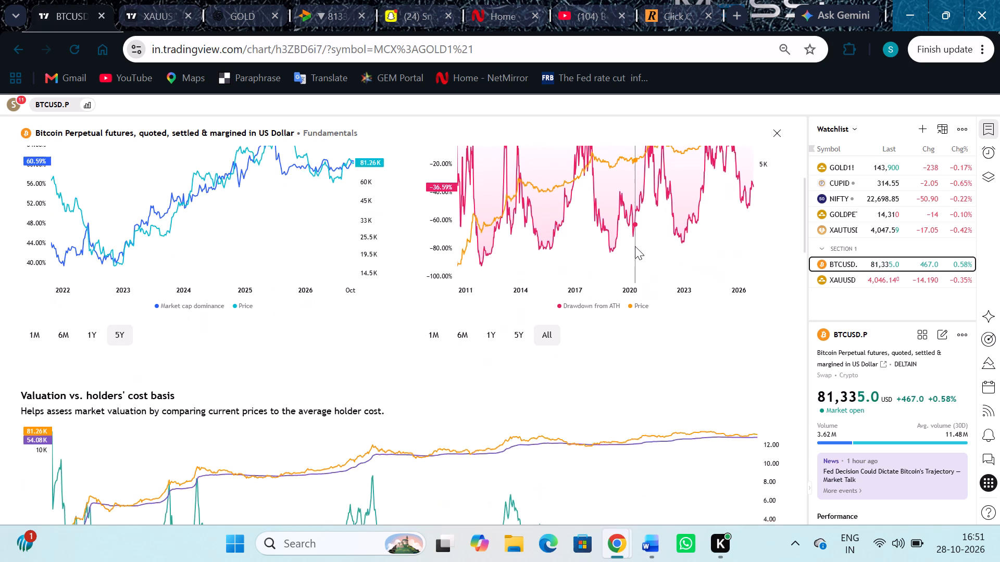
pyautogui.scroll(-6, 635, 246)
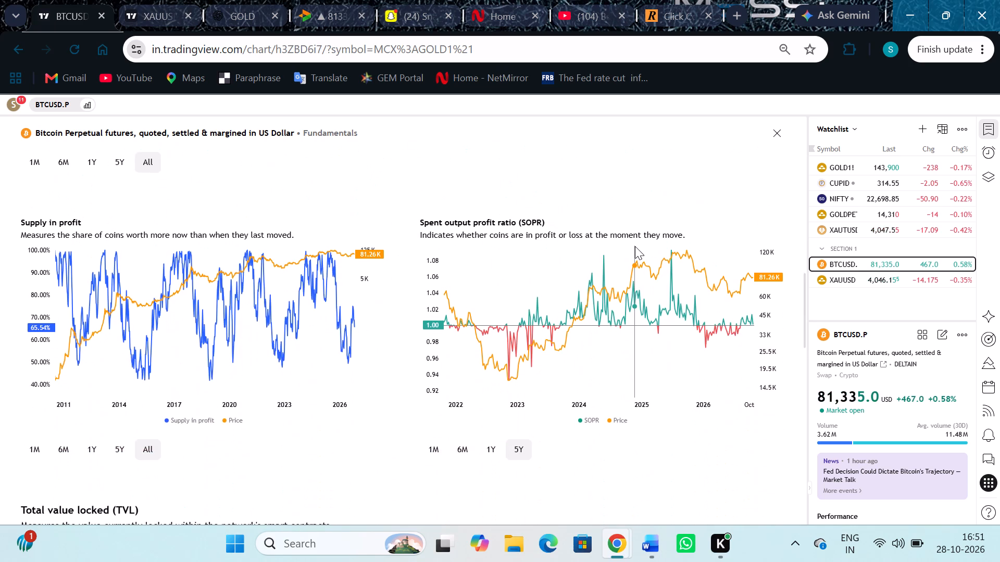
pyautogui.scroll(-4, 635, 246)
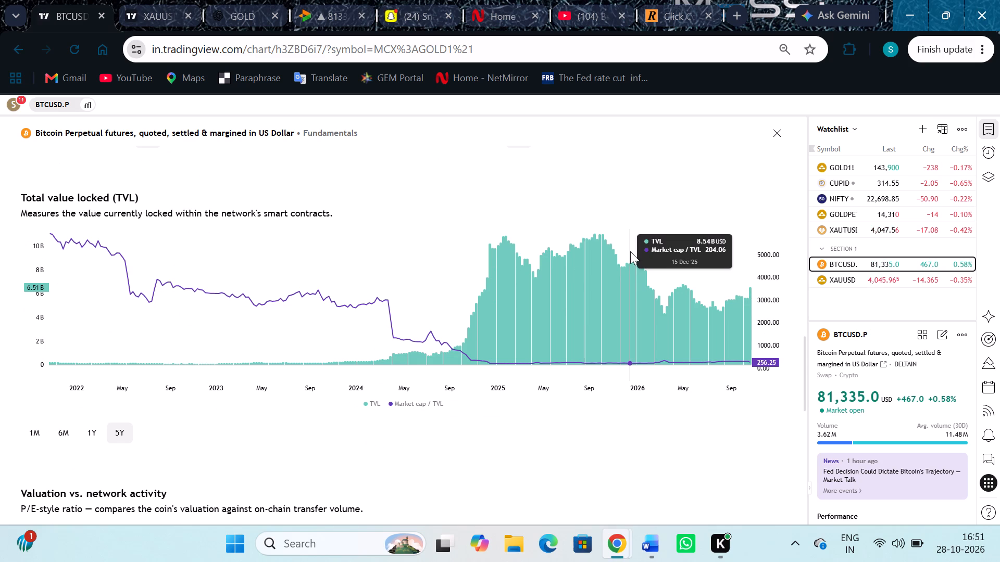
pyautogui.scroll(-4, 630, 251)
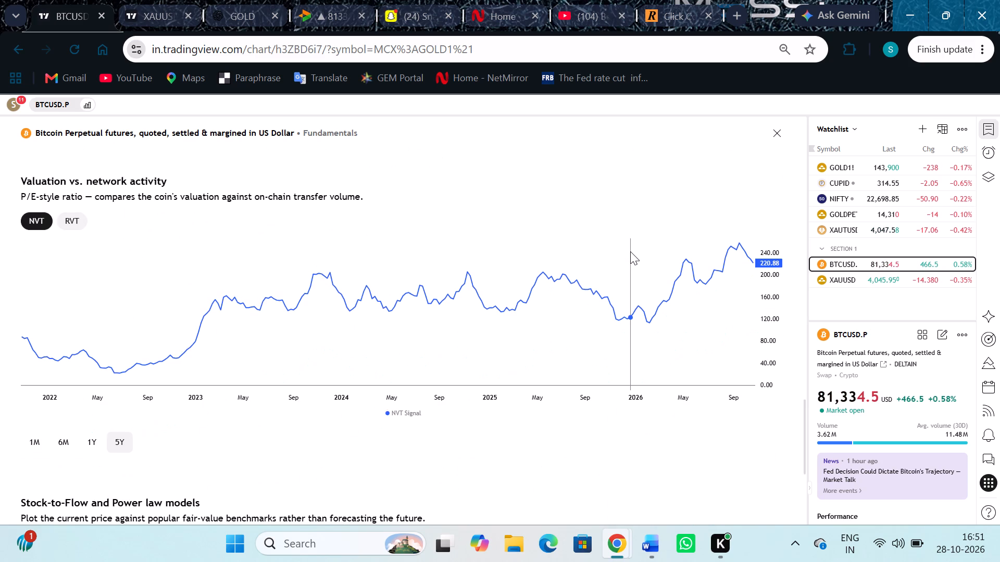
pyautogui.click(781, 136)
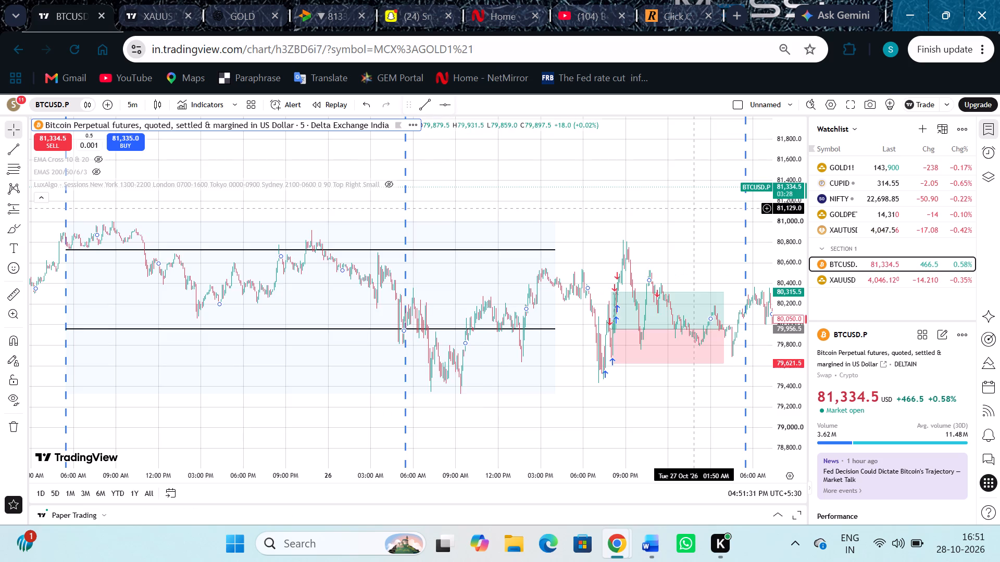
# Remove the two drawings, the volume profile and the long position, from the BTCUSD.P chart.
pyautogui.rightClick(548, 175)
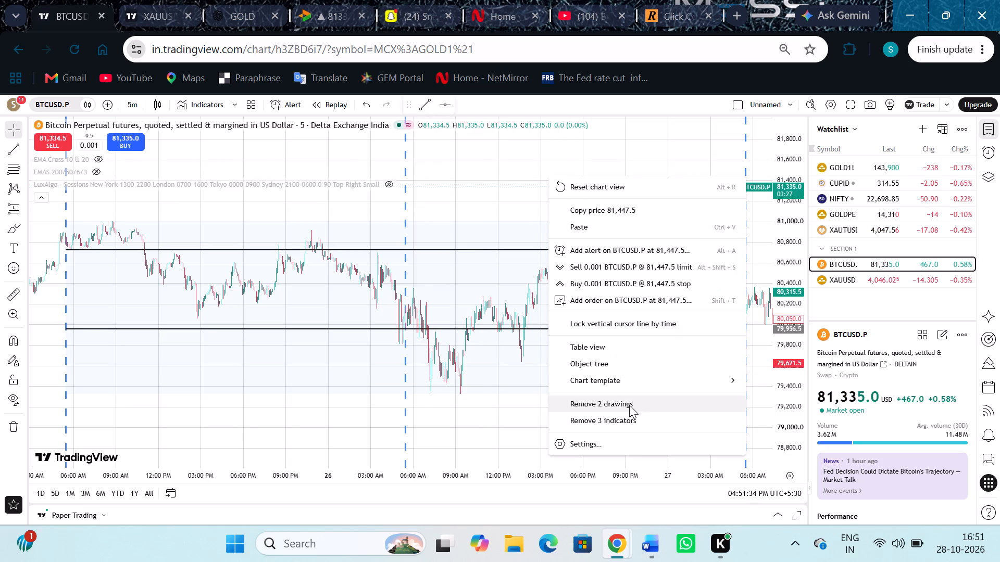
pyautogui.click(629, 405)
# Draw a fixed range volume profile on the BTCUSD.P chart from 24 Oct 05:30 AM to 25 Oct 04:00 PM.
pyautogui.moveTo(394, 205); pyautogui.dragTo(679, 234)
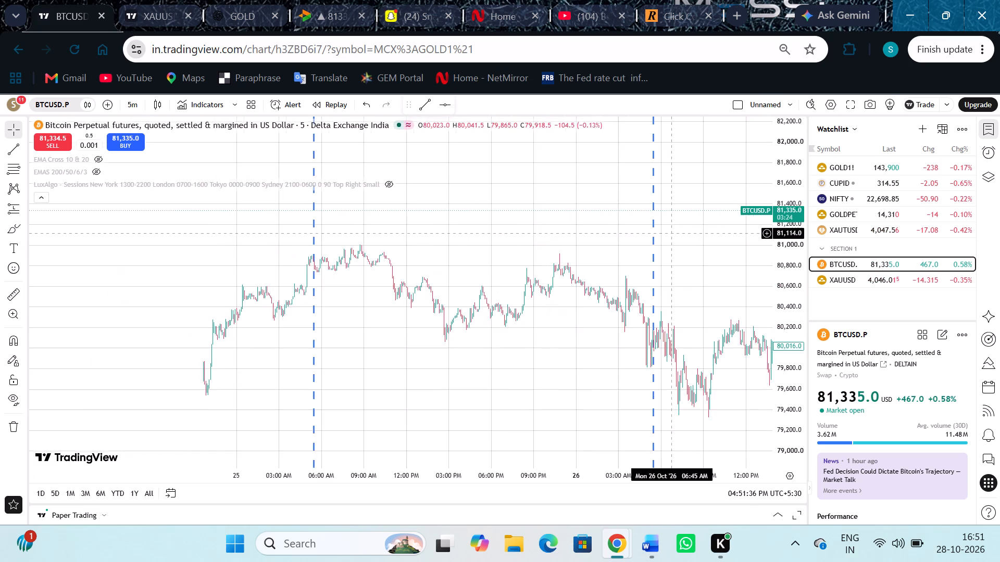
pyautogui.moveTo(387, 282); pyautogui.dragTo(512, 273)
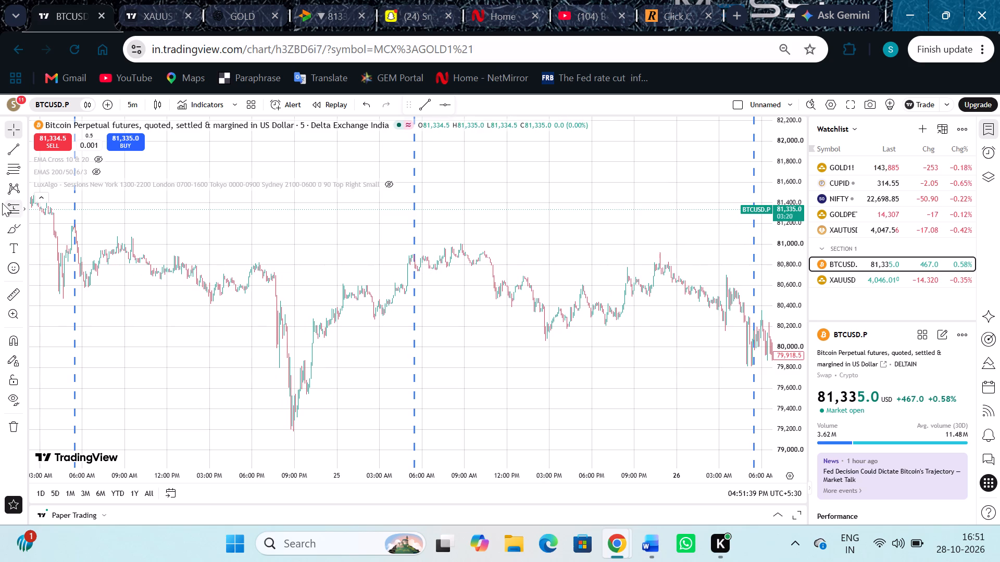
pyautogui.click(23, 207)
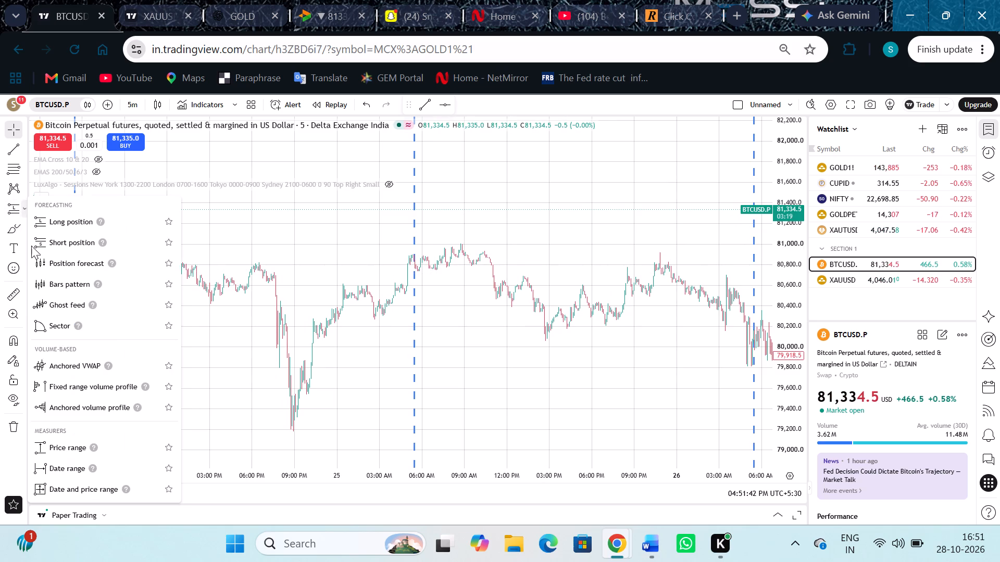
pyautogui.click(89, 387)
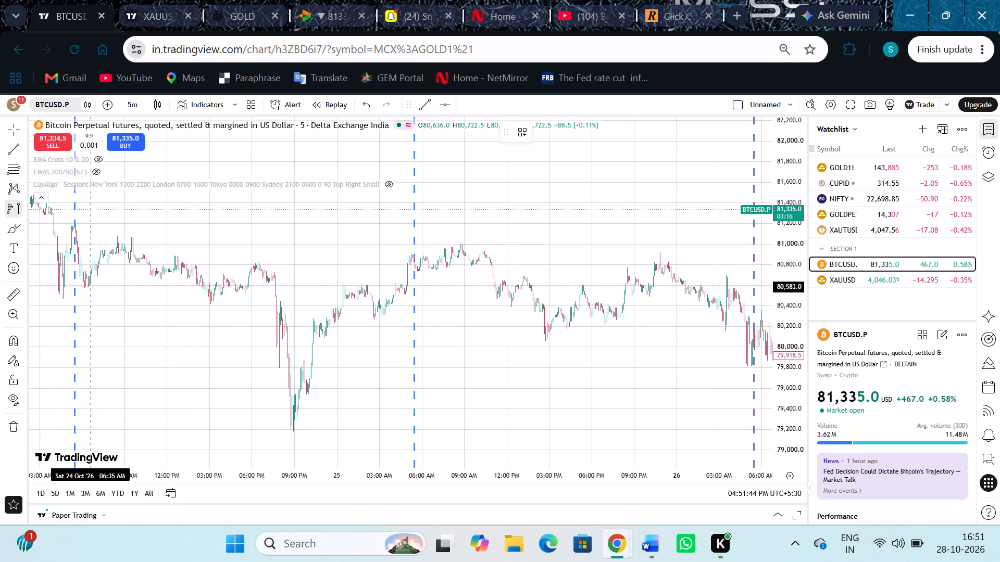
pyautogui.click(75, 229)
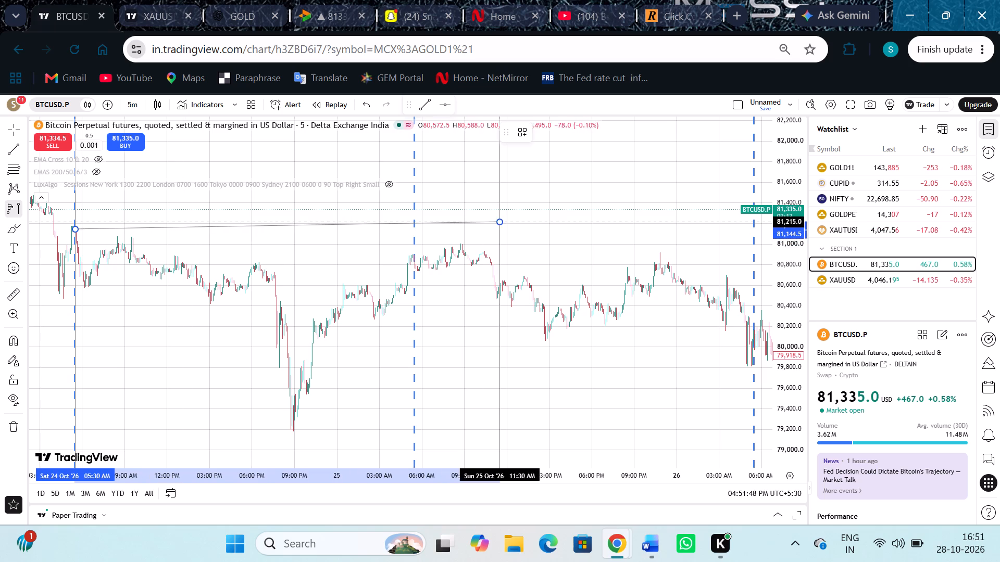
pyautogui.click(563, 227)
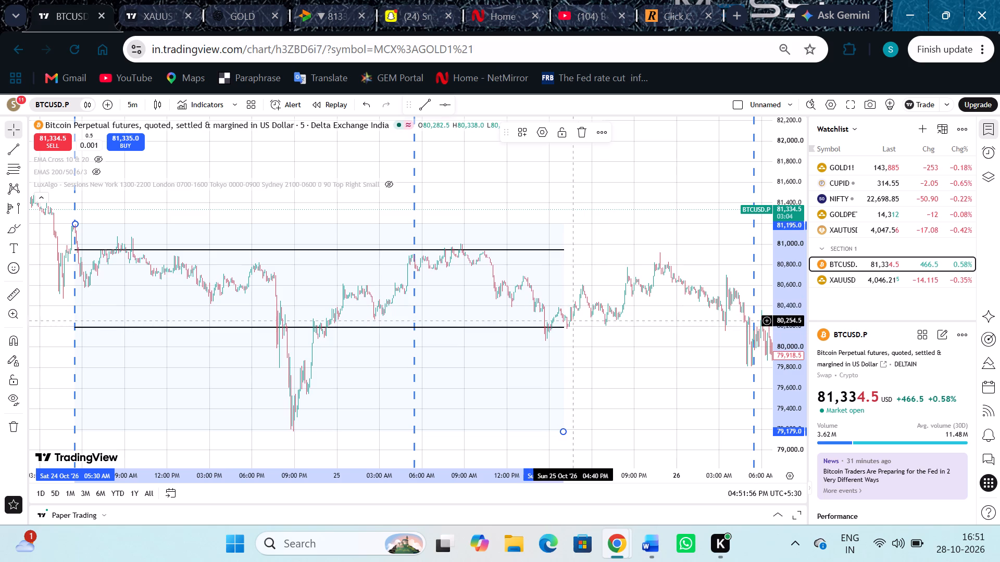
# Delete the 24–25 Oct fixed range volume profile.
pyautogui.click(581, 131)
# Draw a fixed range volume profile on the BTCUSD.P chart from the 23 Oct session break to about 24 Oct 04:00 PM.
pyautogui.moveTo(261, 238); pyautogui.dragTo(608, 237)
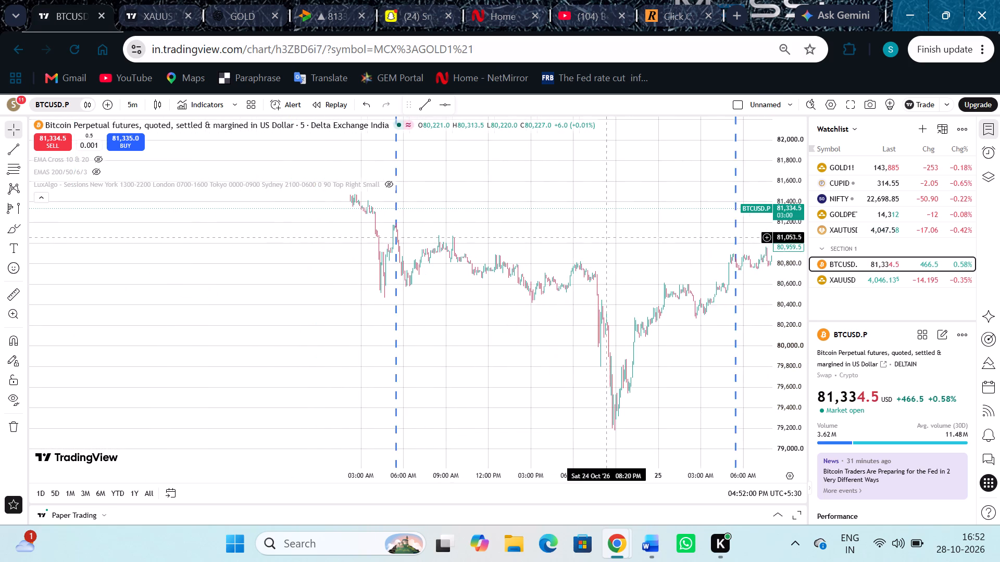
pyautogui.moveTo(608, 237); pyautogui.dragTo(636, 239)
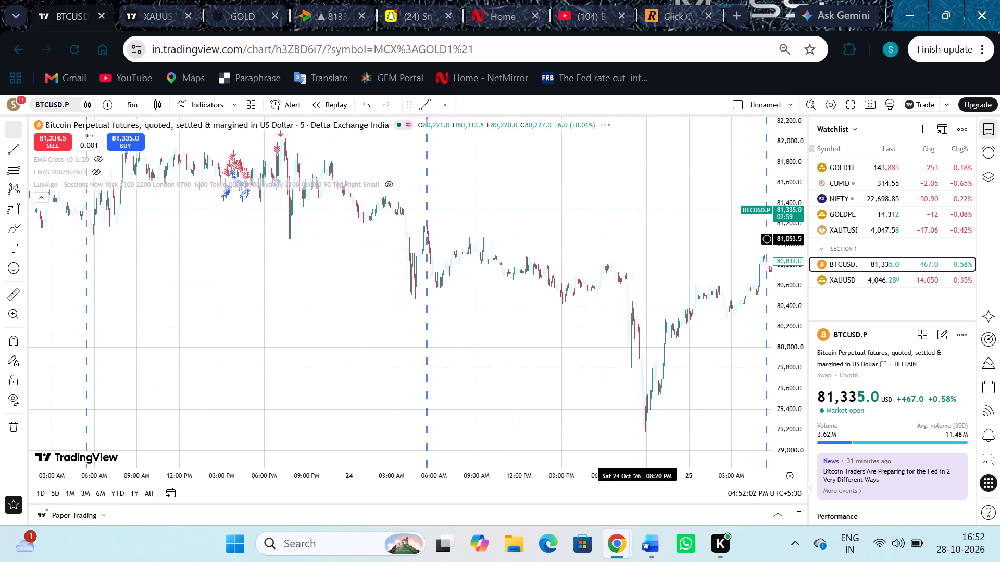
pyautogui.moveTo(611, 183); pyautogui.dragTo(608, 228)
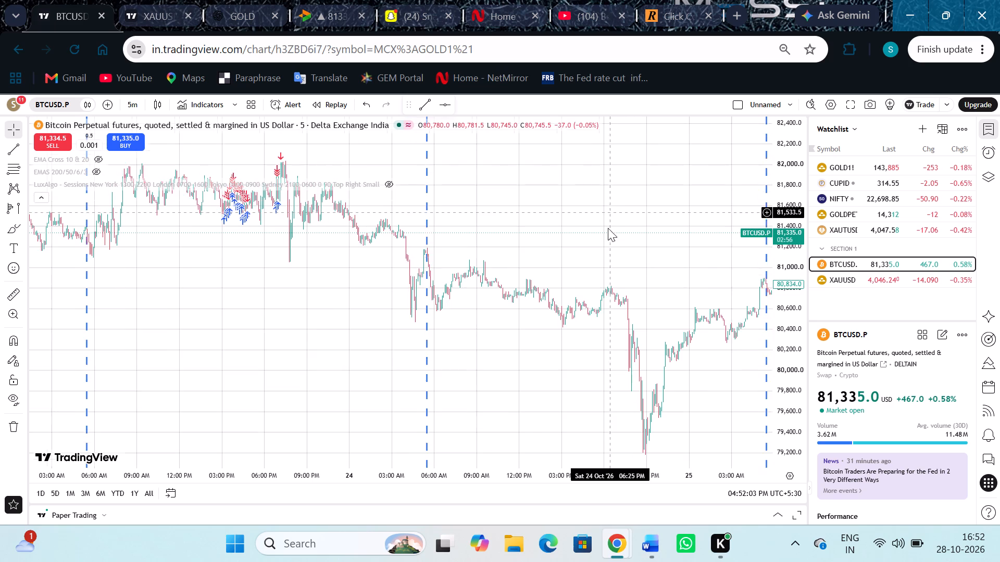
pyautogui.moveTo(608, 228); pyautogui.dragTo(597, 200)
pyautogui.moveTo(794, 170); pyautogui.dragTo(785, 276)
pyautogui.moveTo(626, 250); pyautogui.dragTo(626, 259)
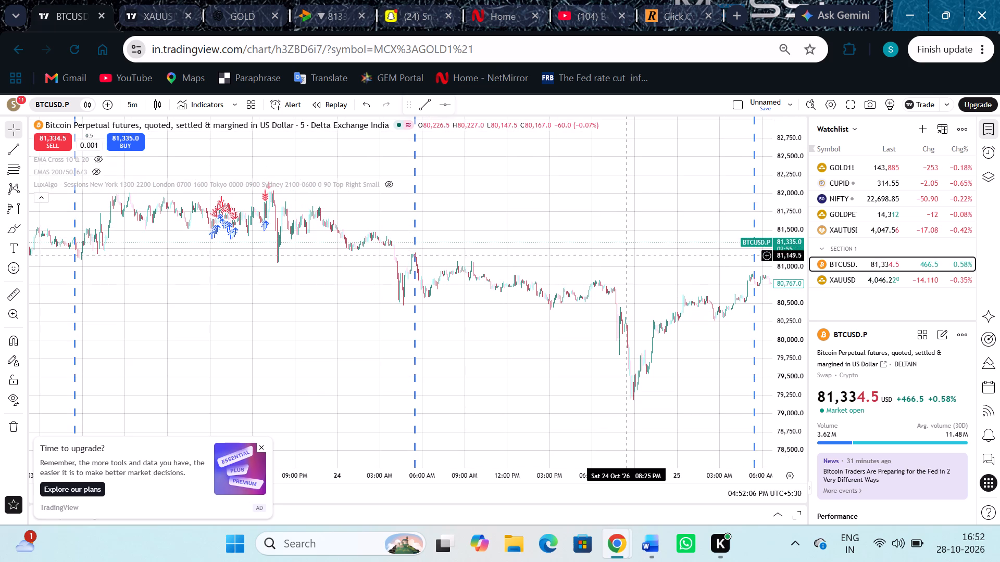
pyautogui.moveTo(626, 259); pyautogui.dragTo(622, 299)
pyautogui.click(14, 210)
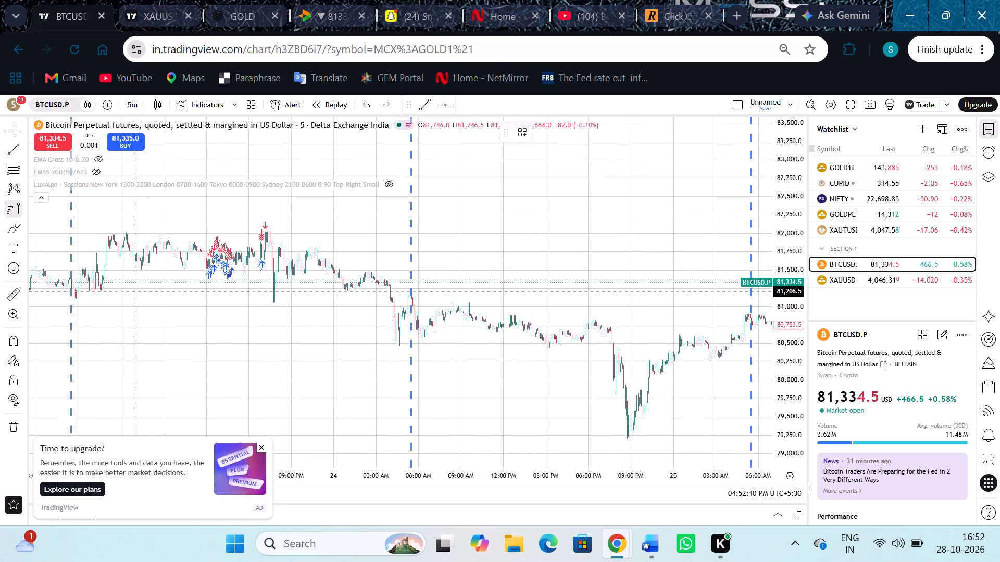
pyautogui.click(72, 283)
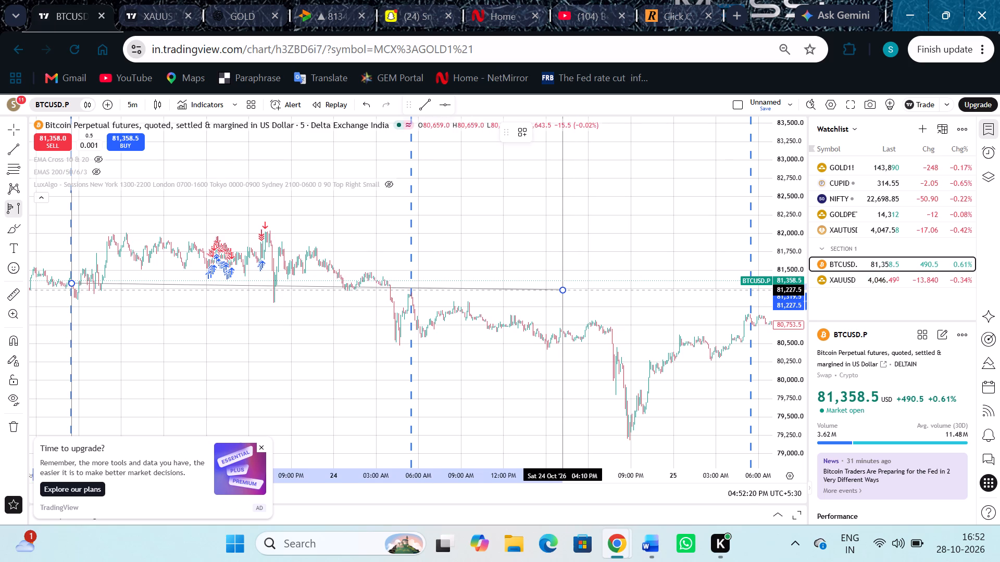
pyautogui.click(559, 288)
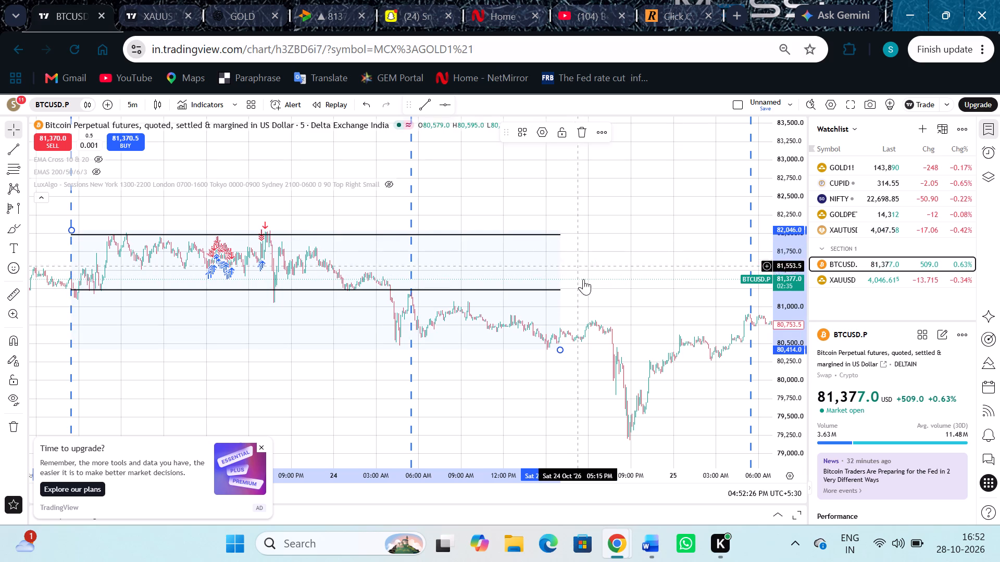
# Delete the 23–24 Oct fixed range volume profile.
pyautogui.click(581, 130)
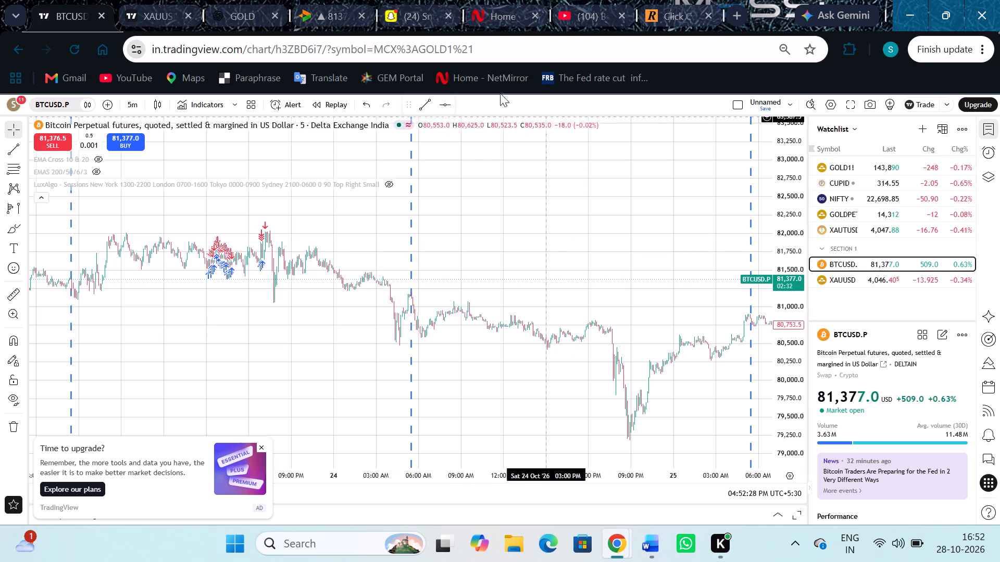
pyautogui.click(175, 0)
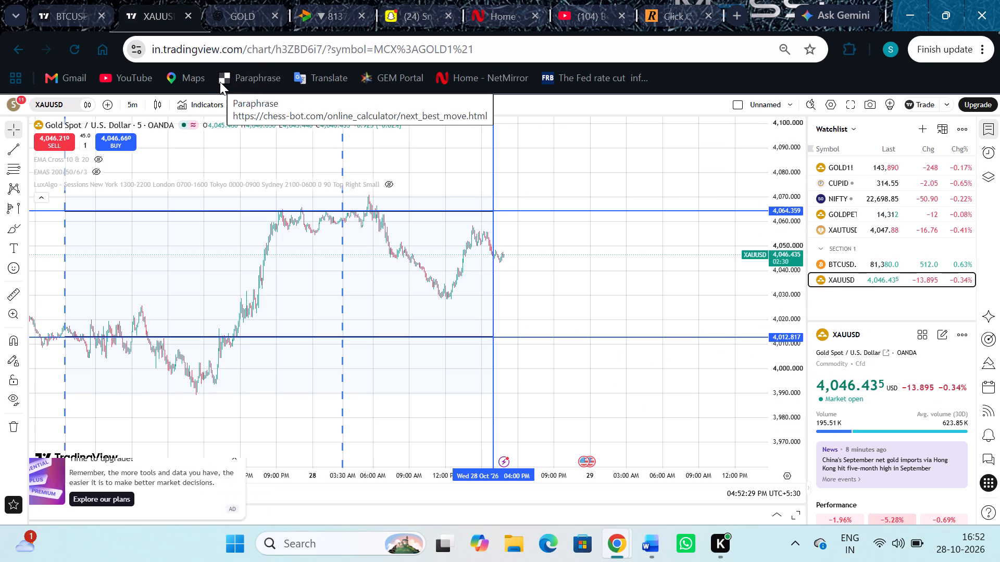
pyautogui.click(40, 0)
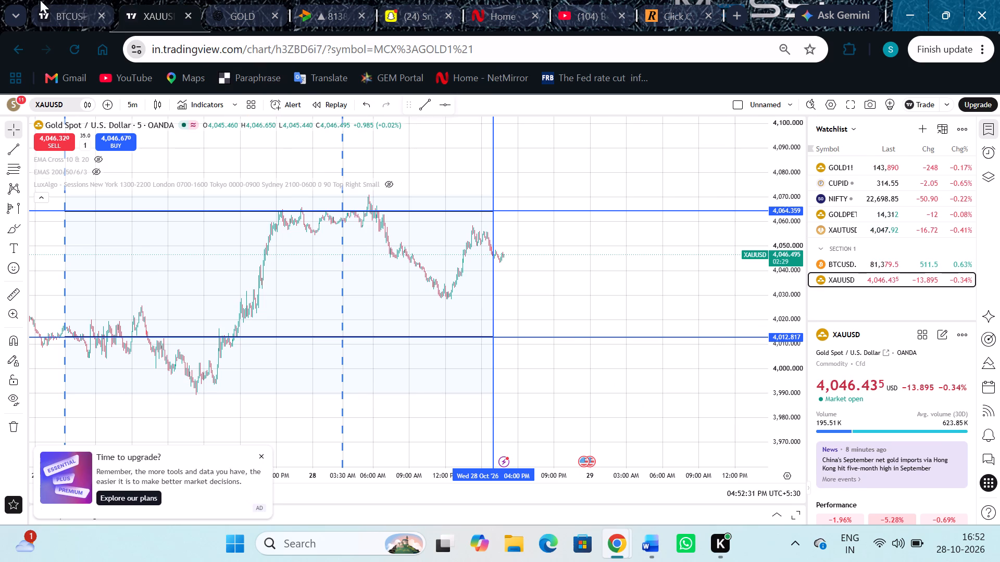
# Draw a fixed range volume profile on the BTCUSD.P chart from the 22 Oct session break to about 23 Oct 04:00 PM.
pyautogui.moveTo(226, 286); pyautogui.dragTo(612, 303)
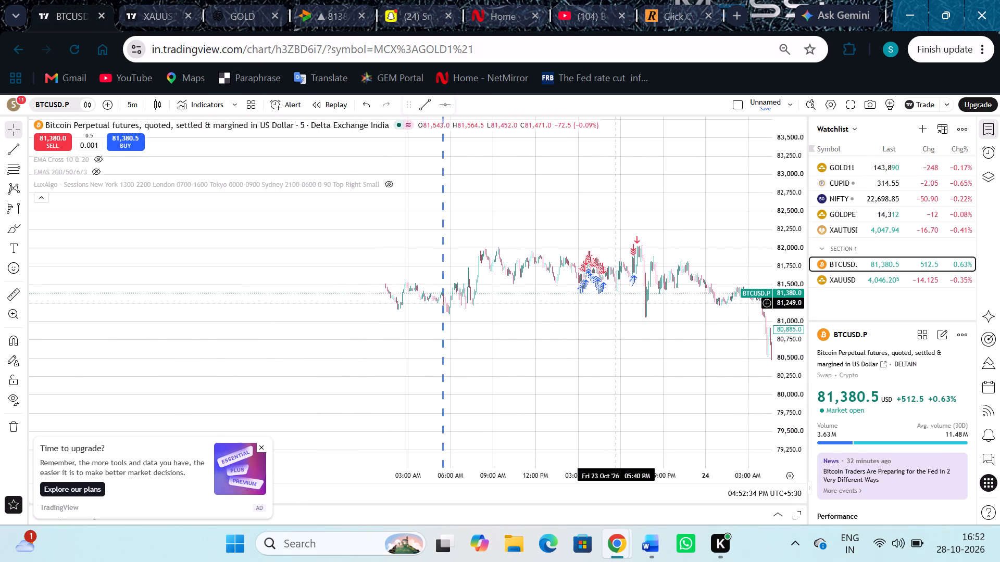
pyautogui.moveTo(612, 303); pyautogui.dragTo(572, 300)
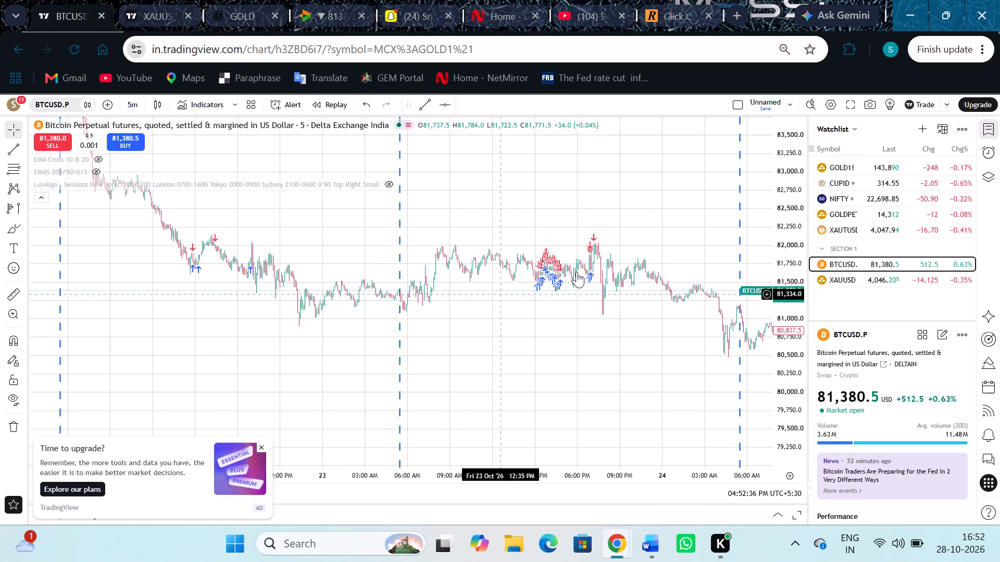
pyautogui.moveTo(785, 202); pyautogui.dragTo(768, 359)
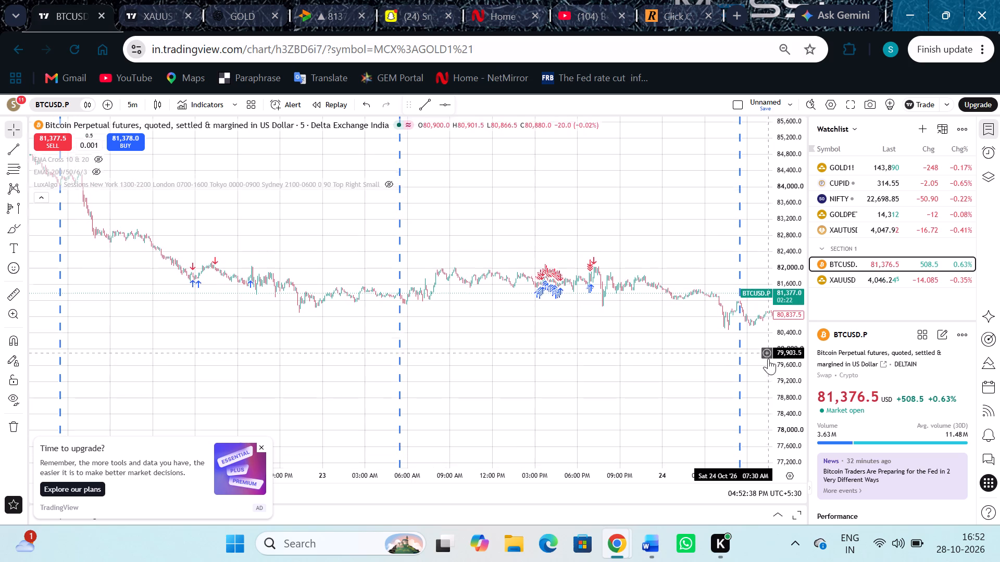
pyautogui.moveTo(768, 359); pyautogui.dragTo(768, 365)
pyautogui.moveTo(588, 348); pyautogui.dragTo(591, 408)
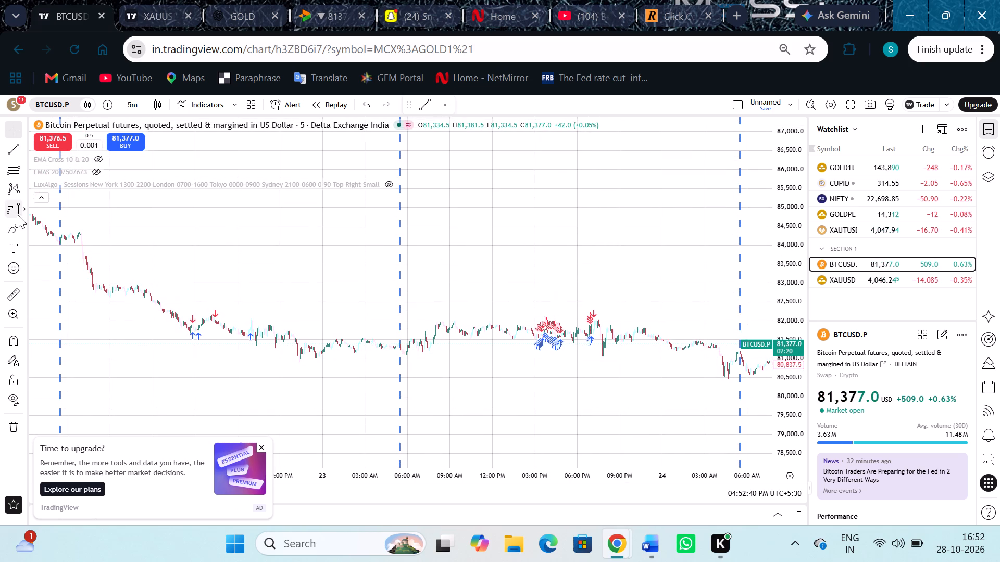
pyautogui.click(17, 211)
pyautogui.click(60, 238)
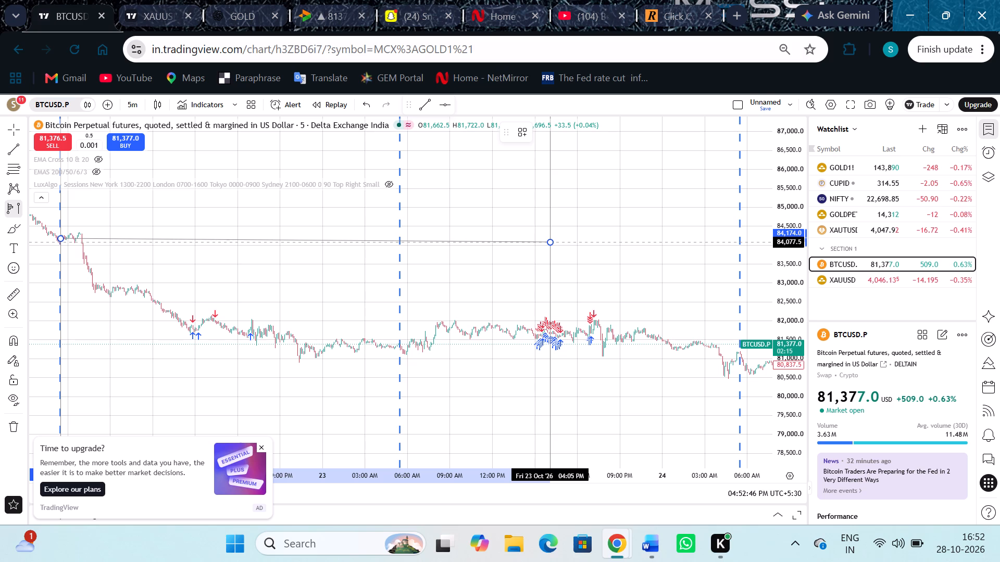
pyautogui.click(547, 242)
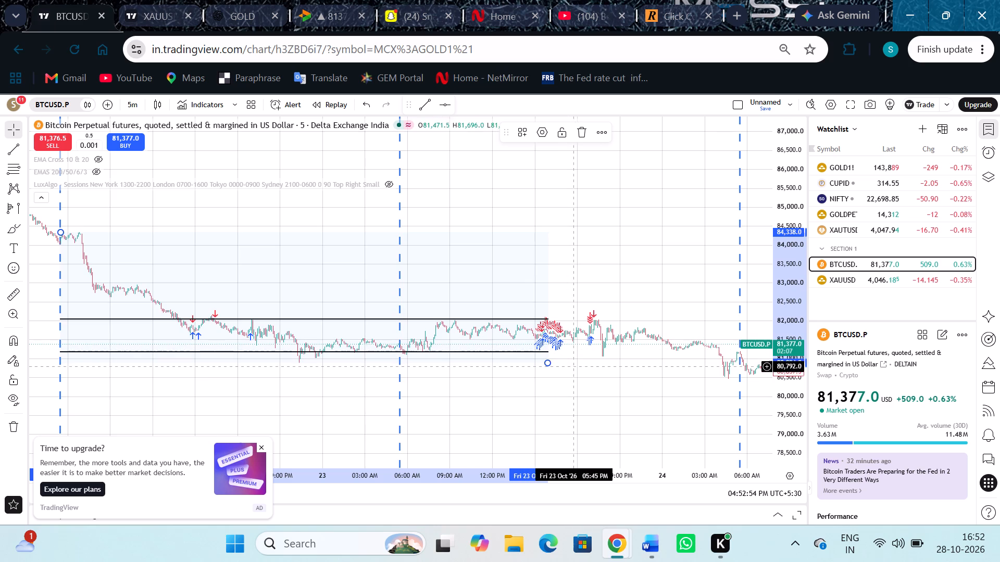
# Examine how BTCUSD.P price moves around the 22–23 Oct profile's two levels, before and after 23 Oct 04:00 PM.
pyautogui.moveTo(602, 380); pyautogui.dragTo(534, 385)
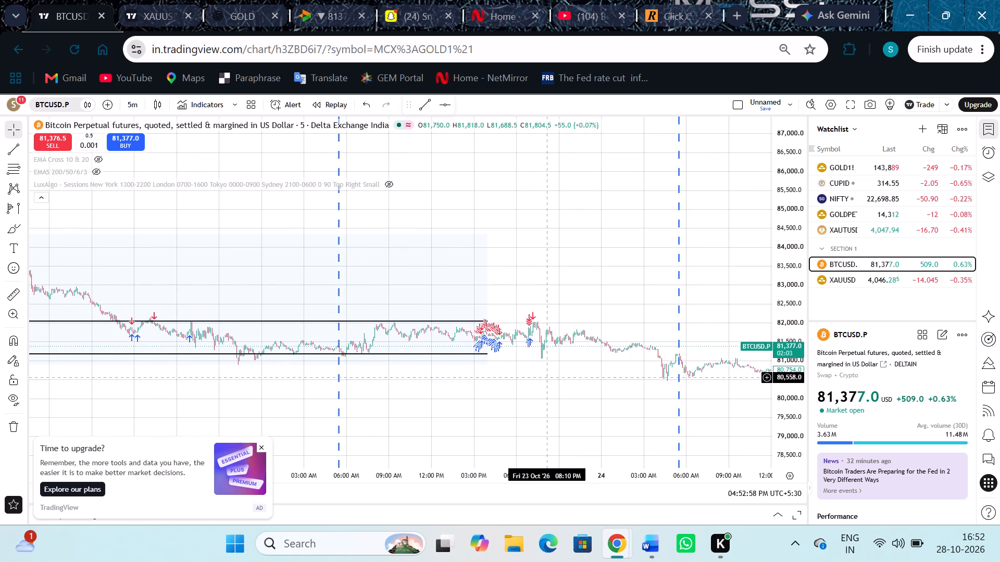
pyautogui.scroll(8, 555, 347)
pyautogui.moveTo(372, 364); pyautogui.dragTo(665, 393)
pyautogui.moveTo(785, 428); pyautogui.dragTo(805, 283)
pyautogui.moveTo(619, 381); pyautogui.dragTo(647, 171)
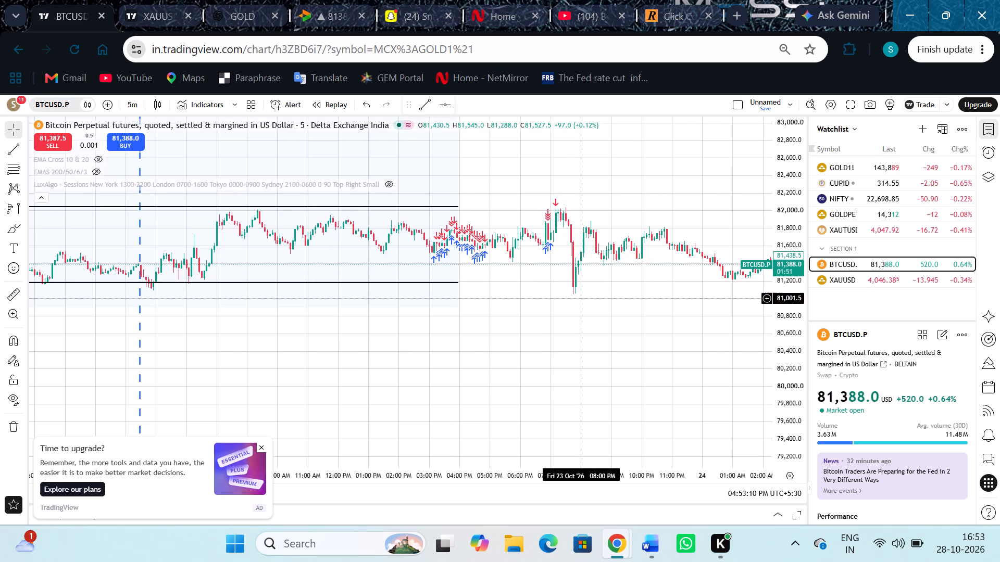
pyautogui.moveTo(580, 282); pyautogui.dragTo(496, 328)
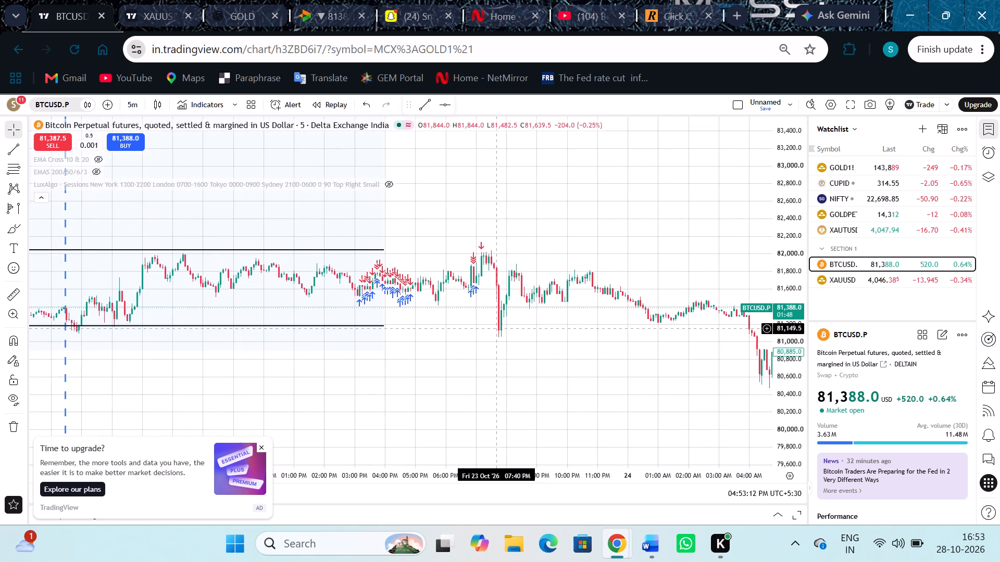
pyautogui.moveTo(496, 328); pyautogui.dragTo(693, 292)
pyautogui.scroll(-1, 522, 299)
pyautogui.moveTo(672, 274); pyautogui.dragTo(653, 380)
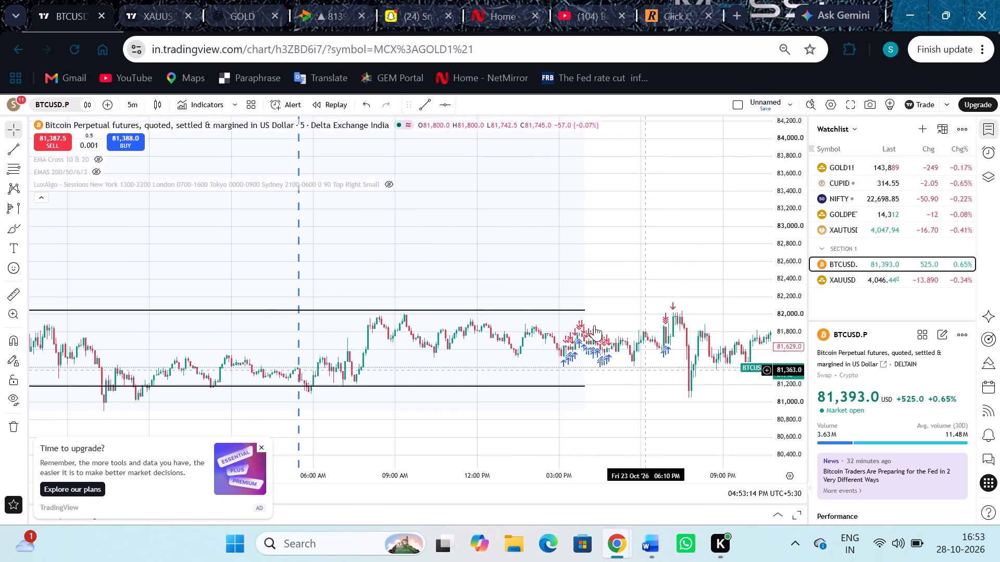
pyautogui.moveTo(788, 192); pyautogui.dragTo(778, 341)
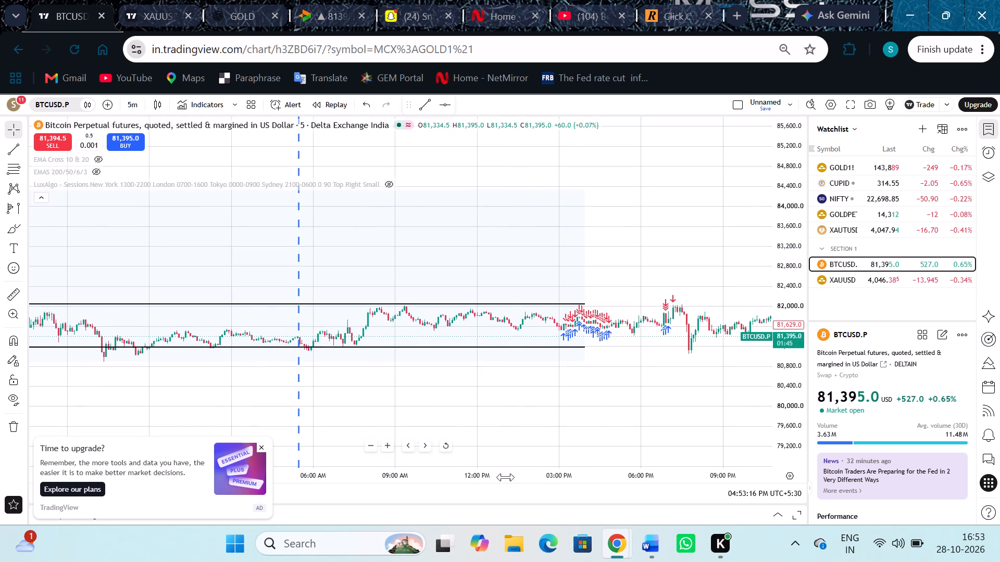
pyautogui.moveTo(499, 472); pyautogui.dragTo(659, 463)
pyautogui.moveTo(628, 381); pyautogui.dragTo(404, 390)
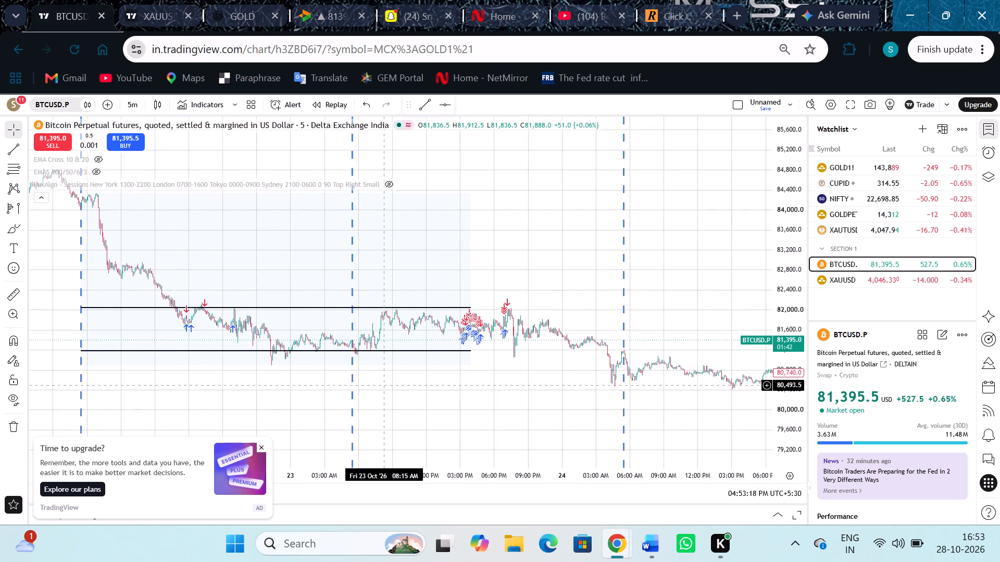
pyautogui.moveTo(404, 390); pyautogui.dragTo(455, 399)
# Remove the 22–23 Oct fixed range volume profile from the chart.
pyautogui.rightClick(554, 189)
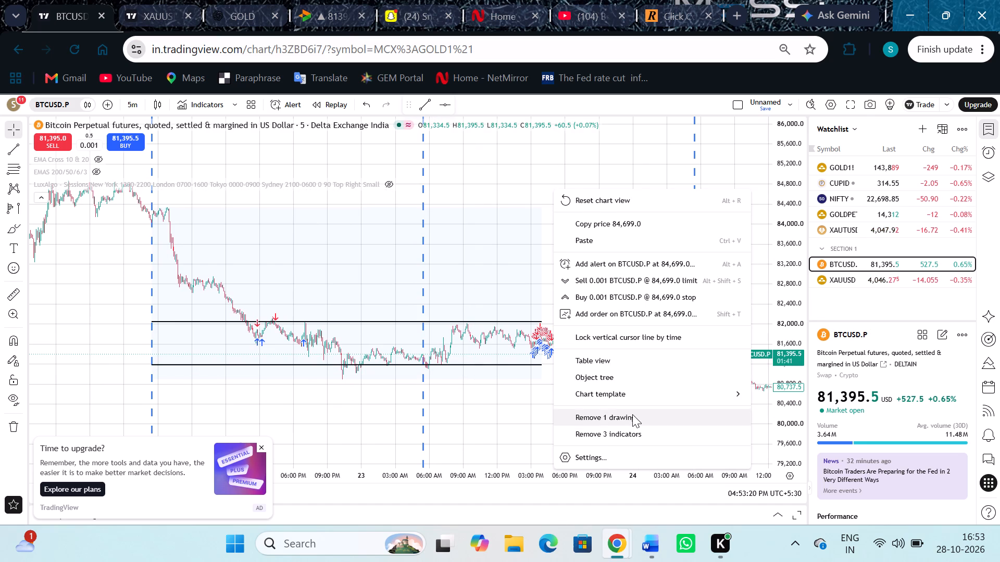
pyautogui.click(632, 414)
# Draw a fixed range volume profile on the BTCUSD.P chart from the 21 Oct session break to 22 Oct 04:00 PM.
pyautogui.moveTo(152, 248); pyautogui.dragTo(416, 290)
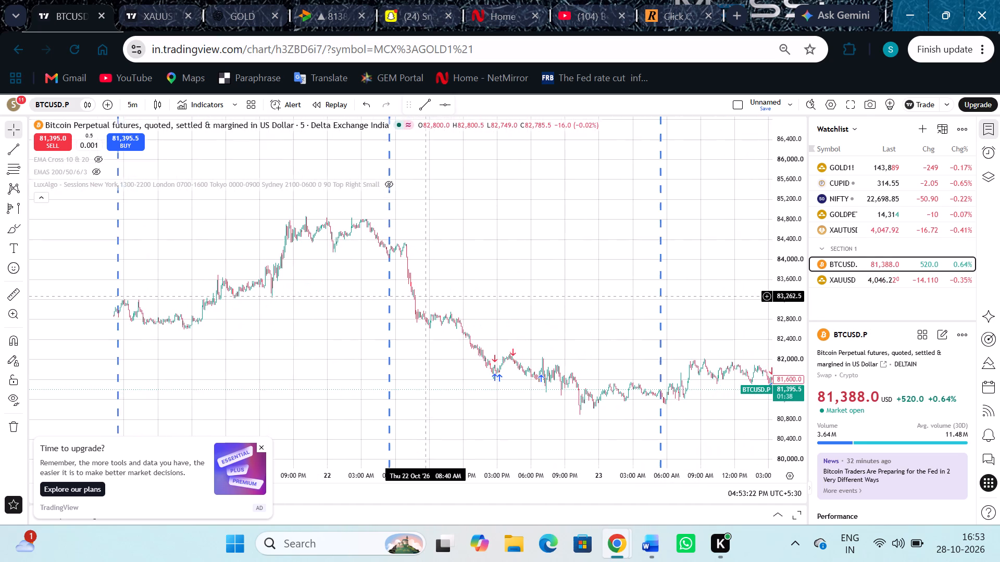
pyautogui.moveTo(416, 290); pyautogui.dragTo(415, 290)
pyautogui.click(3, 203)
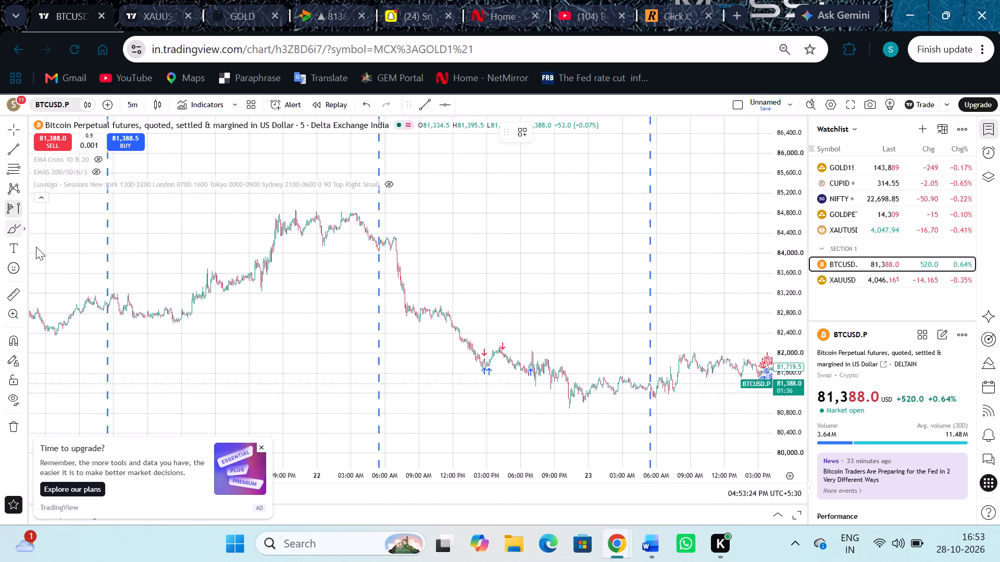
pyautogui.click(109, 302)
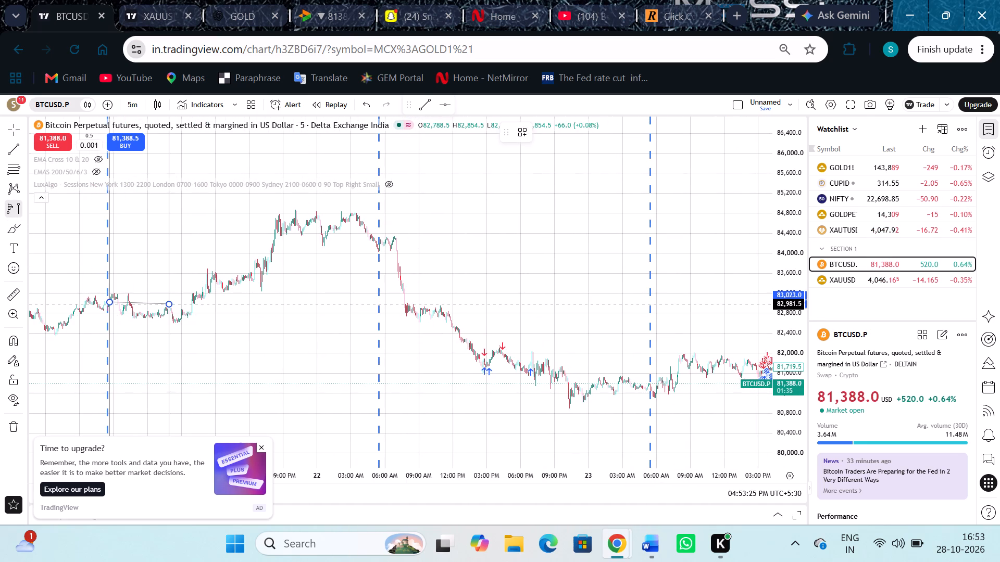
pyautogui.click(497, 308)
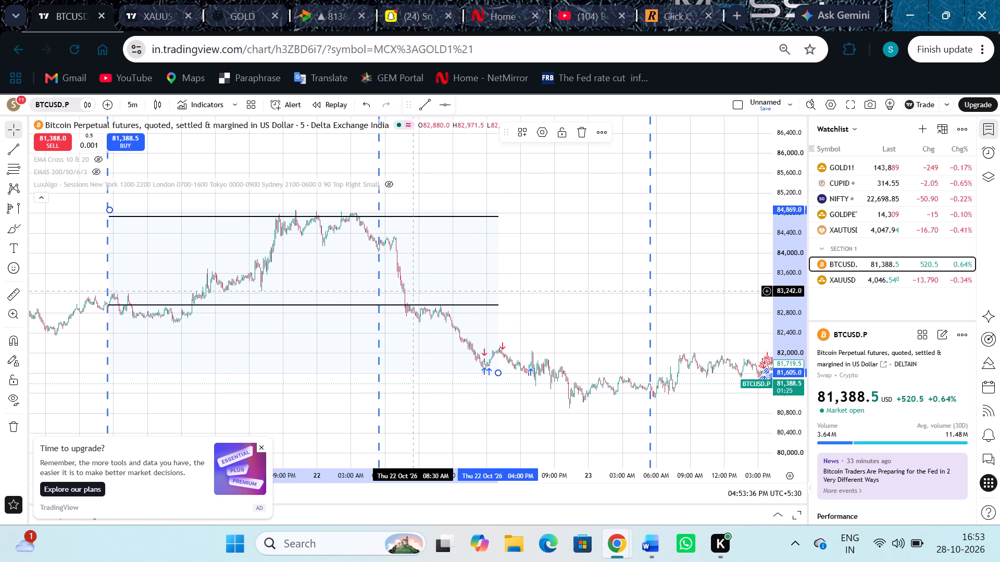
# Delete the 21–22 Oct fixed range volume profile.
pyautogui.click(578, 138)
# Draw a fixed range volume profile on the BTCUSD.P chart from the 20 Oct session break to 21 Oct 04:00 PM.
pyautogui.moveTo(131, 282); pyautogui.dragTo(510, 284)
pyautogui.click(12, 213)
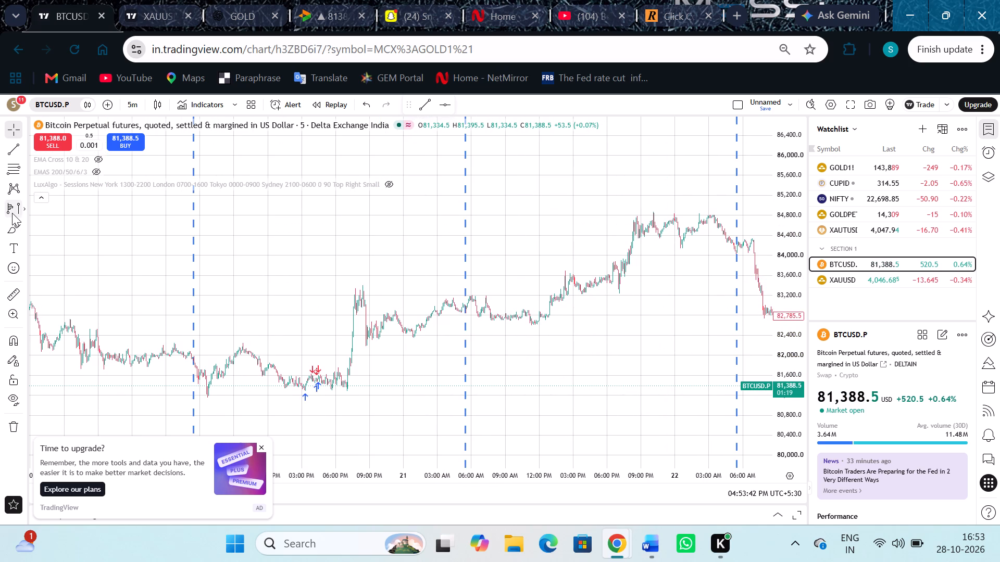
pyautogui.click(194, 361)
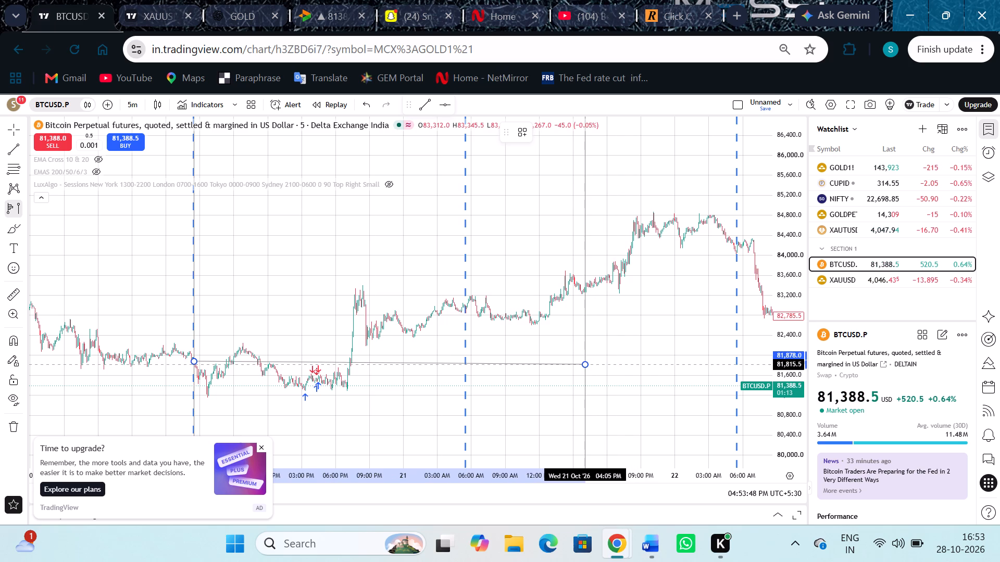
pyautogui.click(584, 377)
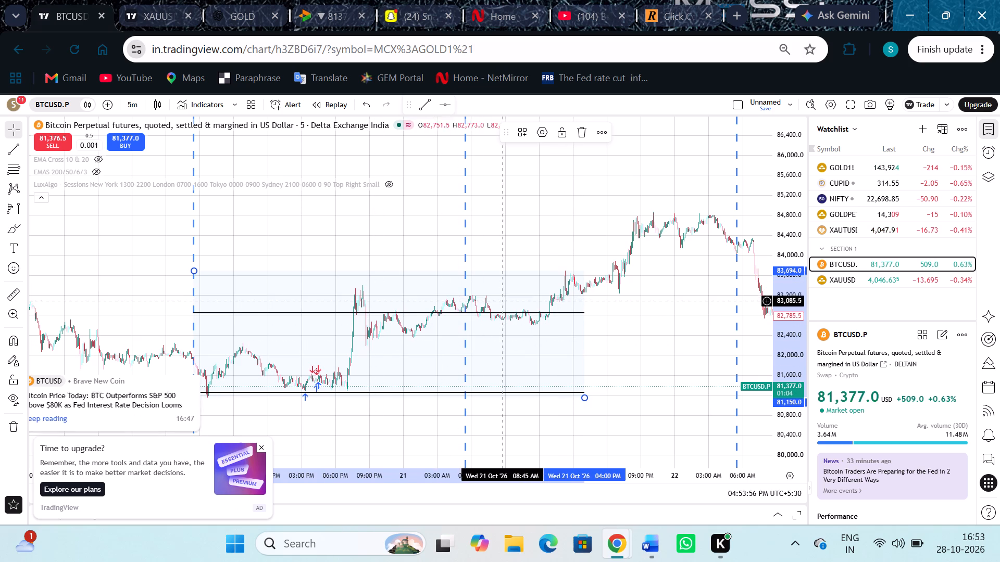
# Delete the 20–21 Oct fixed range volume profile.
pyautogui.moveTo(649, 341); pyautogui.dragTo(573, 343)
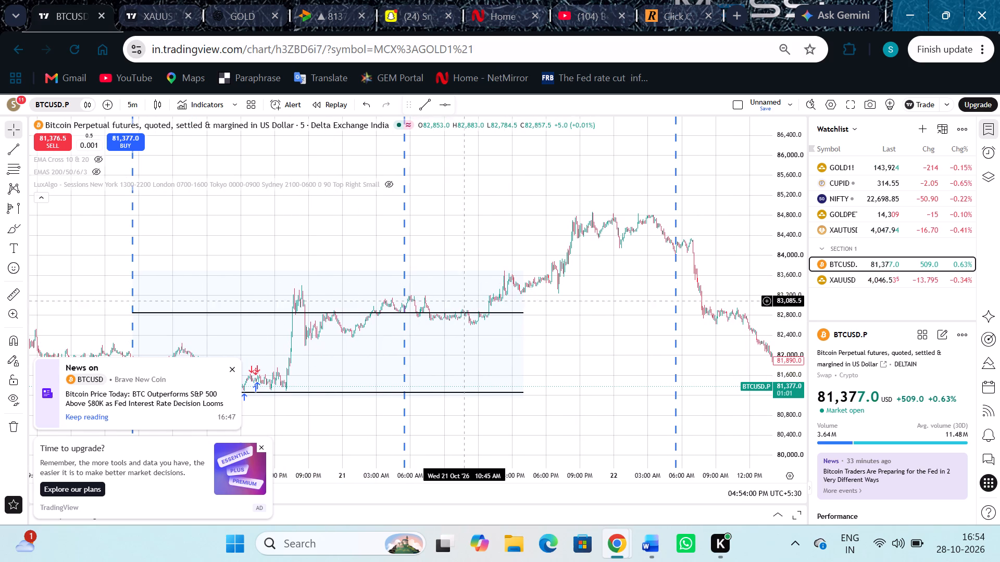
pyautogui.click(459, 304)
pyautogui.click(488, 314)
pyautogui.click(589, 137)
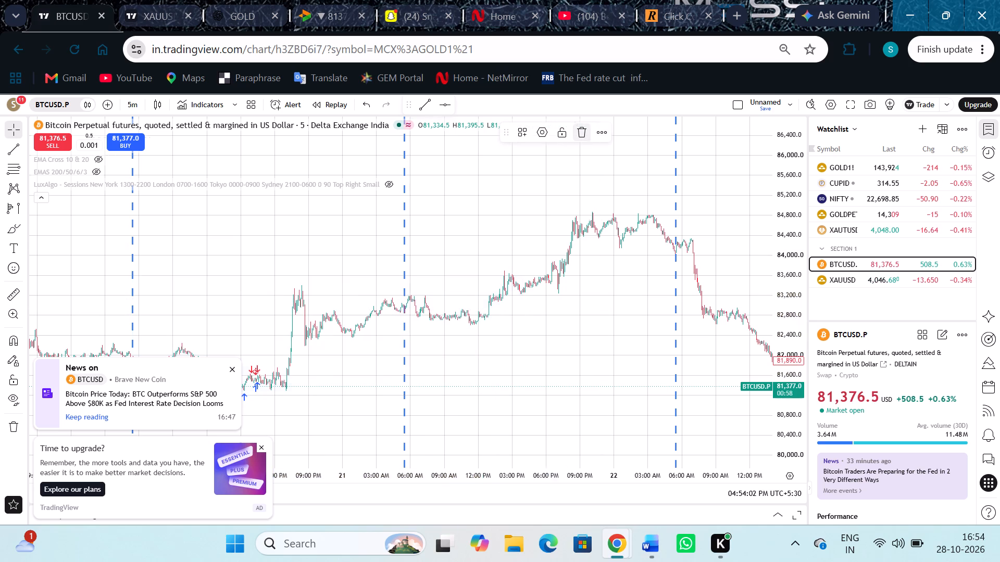
# Draw a fixed range volume profile on the BTCUSD.P chart from the 19 Oct session break to 20 Oct 04:00 PM.
pyautogui.moveTo(435, 299); pyautogui.dragTo(704, 267)
pyautogui.moveTo(530, 303); pyautogui.dragTo(566, 280)
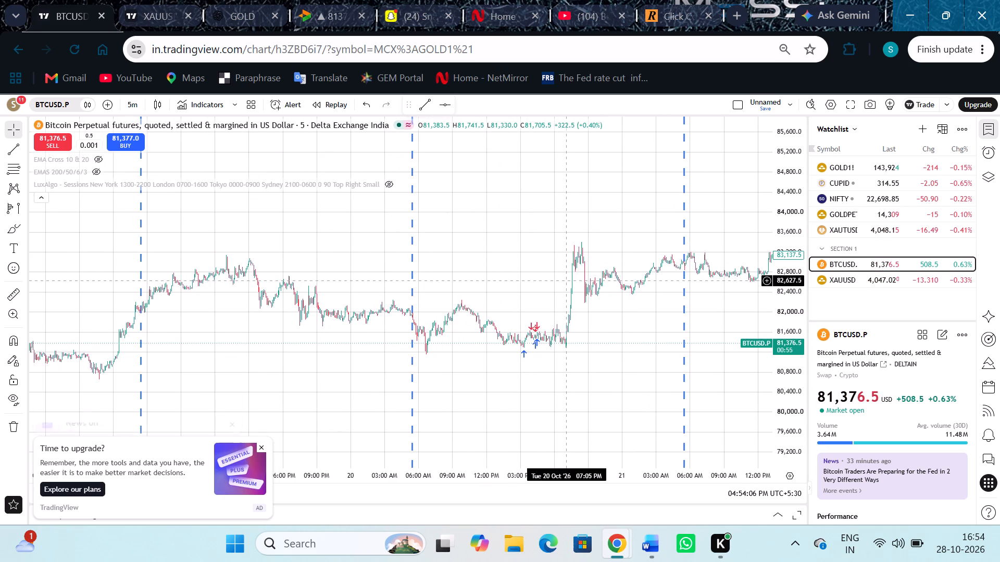
pyautogui.moveTo(566, 280); pyautogui.dragTo(542, 280)
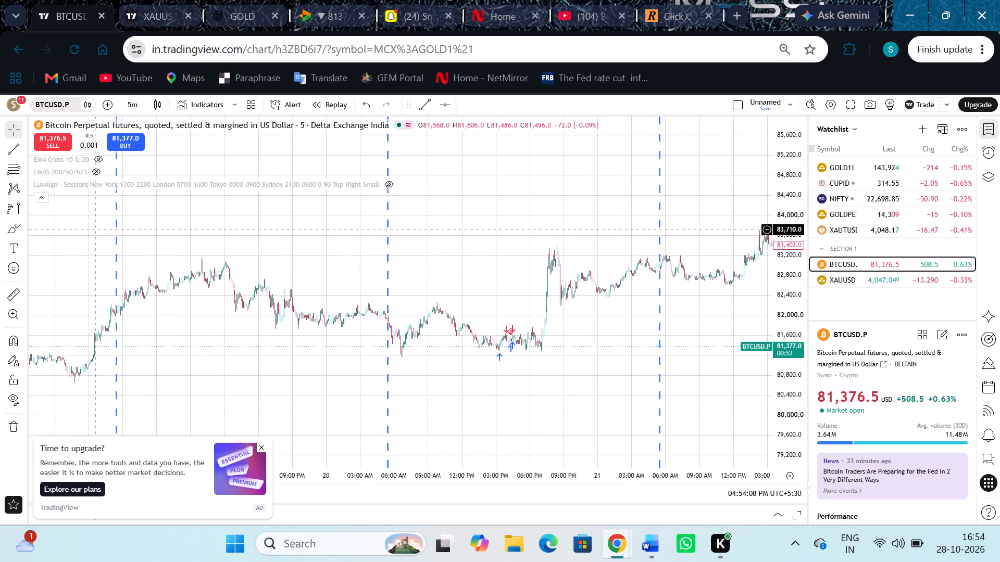
pyautogui.scroll(1, 360, 276)
pyautogui.moveTo(419, 304); pyautogui.dragTo(479, 304)
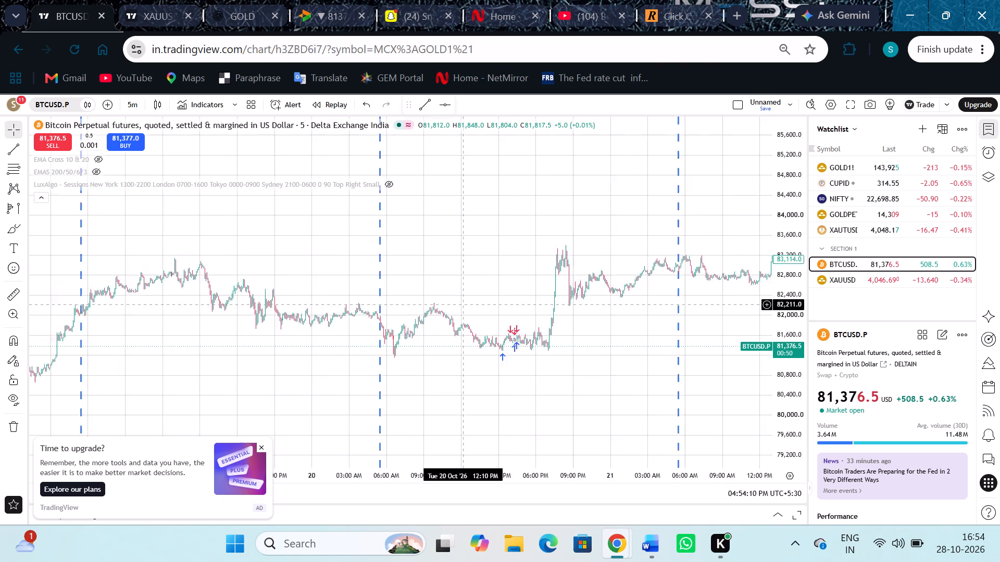
pyautogui.moveTo(479, 304); pyautogui.dragTo(528, 306)
pyautogui.scroll(1, 528, 306)
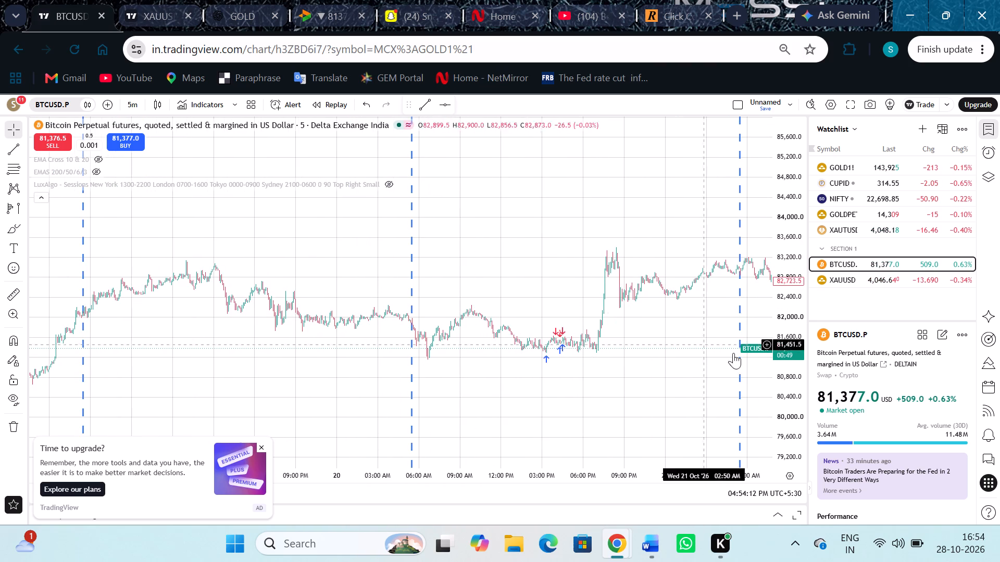
pyautogui.moveTo(795, 394); pyautogui.dragTo(798, 291)
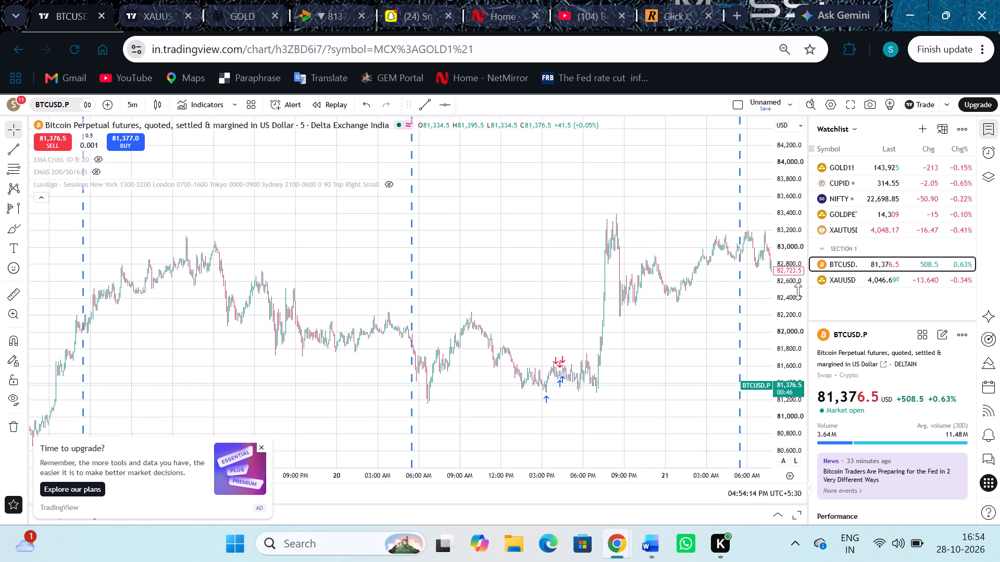
pyautogui.moveTo(798, 291); pyautogui.dragTo(791, 344)
pyautogui.scroll(1, 560, 306)
pyautogui.moveTo(518, 314); pyautogui.dragTo(554, 314)
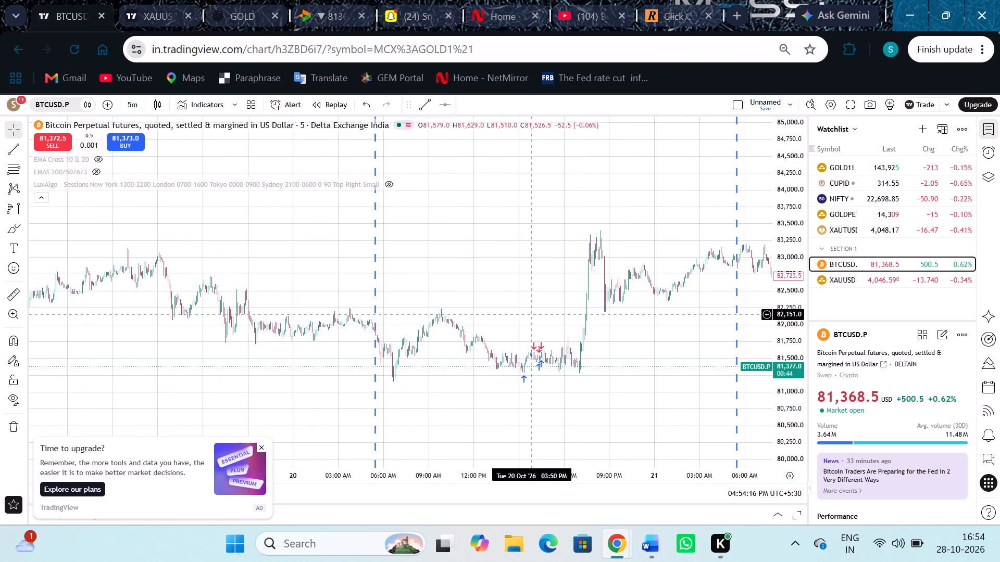
pyautogui.moveTo(554, 314); pyautogui.dragTo(559, 314)
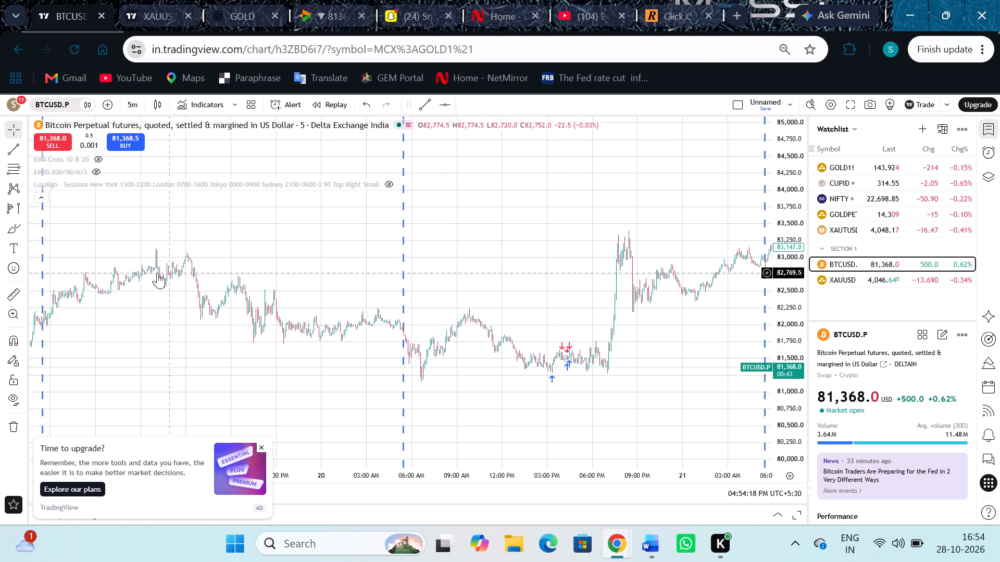
pyautogui.click(11, 214)
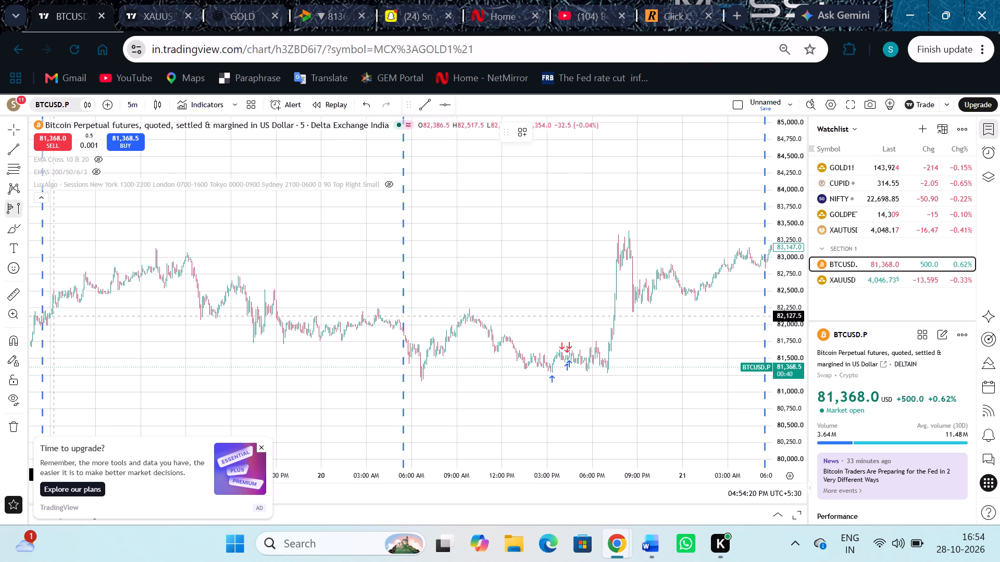
pyautogui.click(44, 319)
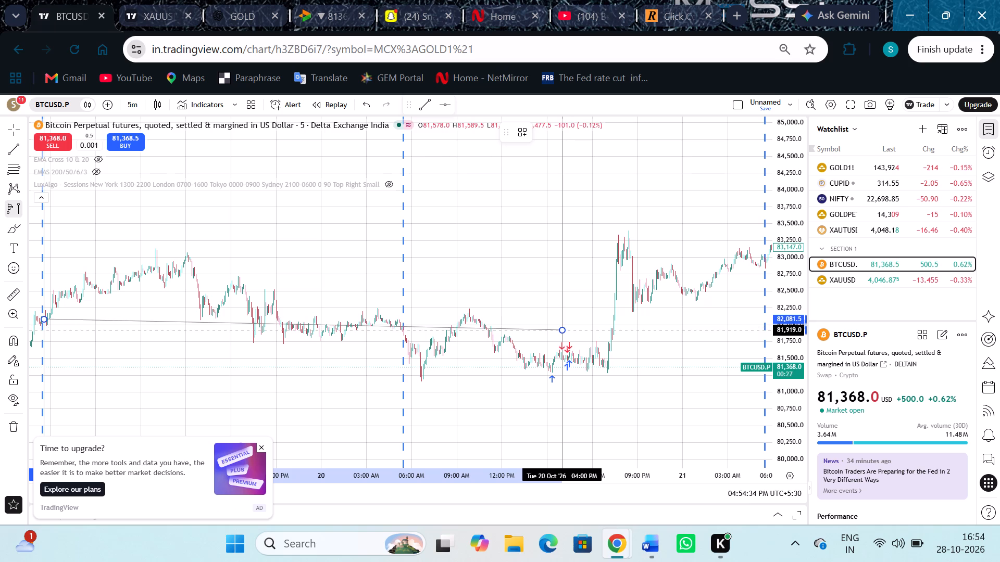
pyautogui.click(562, 330)
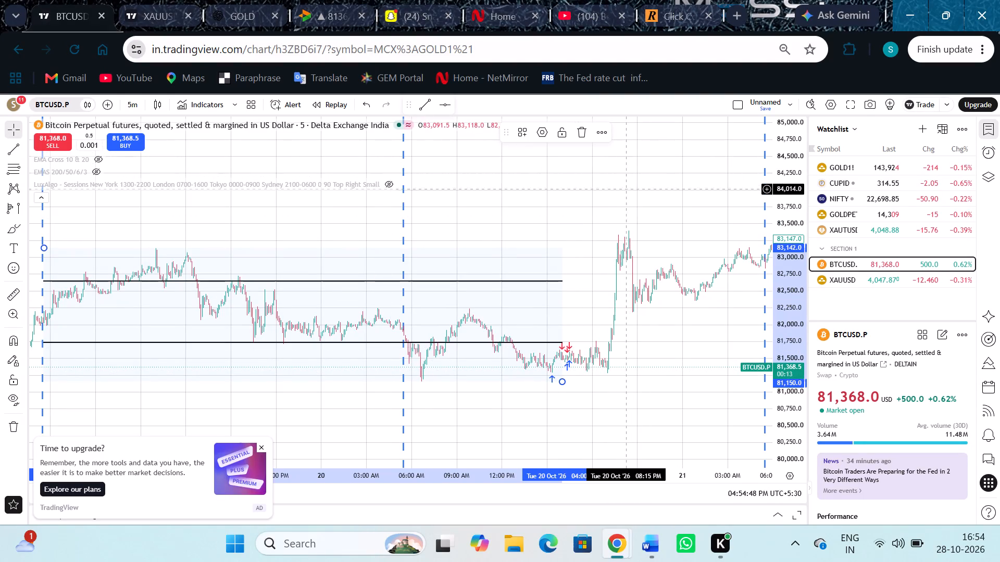
pyautogui.click(531, 281)
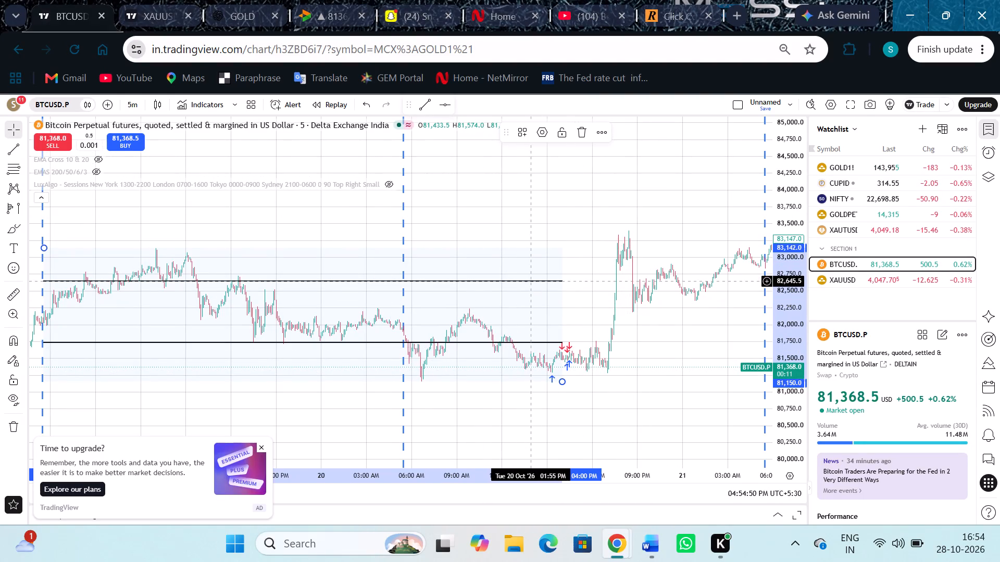
# Delete the 19–20 Oct fixed range volume profile.
pyautogui.click(583, 134)
# Draw a fixed range volume profile on the BTCUSD.P chart from the 18 Oct session break to 19 Oct 04:00 PM.
pyautogui.moveTo(356, 274); pyautogui.dragTo(511, 263)
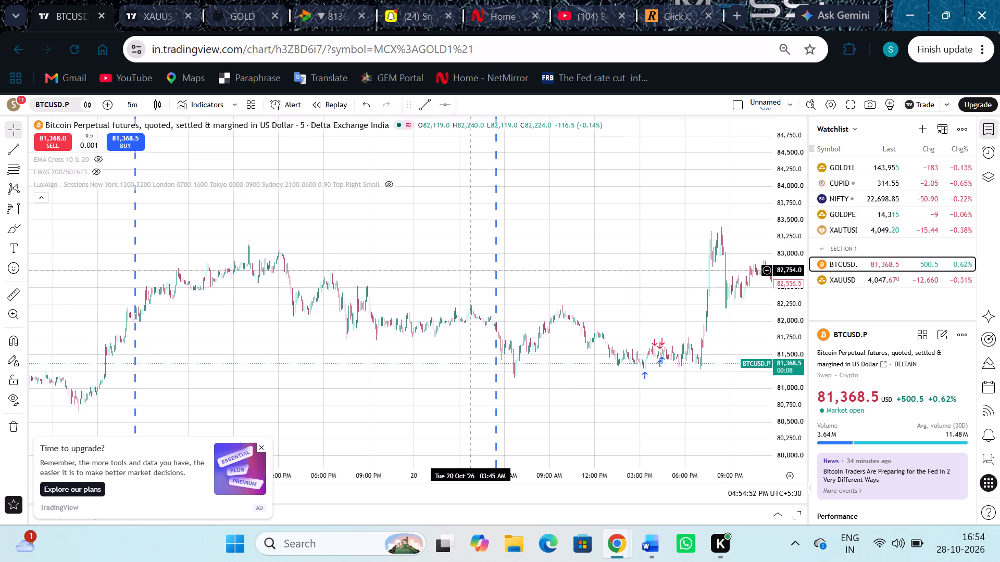
pyautogui.moveTo(511, 263); pyautogui.dragTo(730, 262)
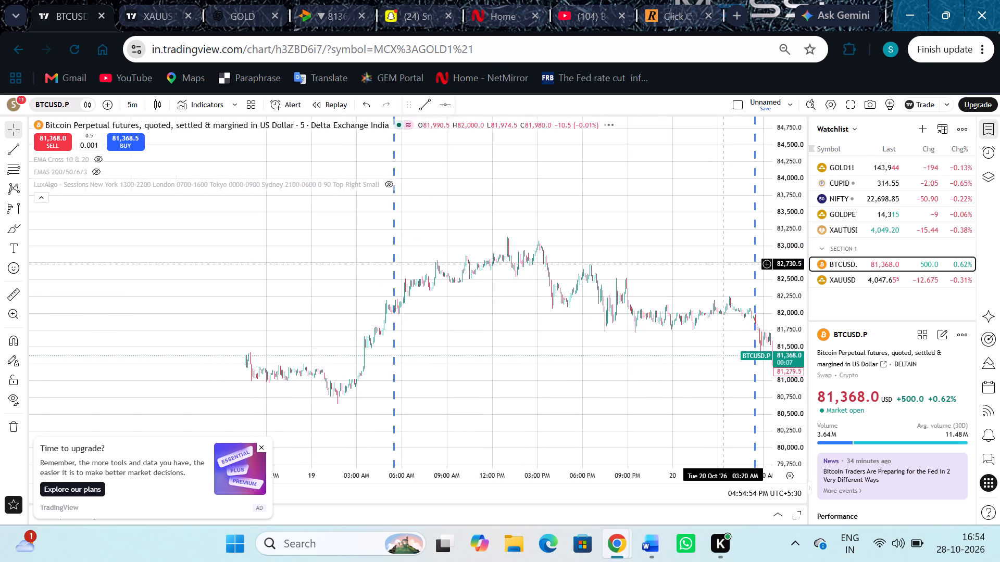
pyautogui.moveTo(470, 282); pyautogui.dragTo(483, 278)
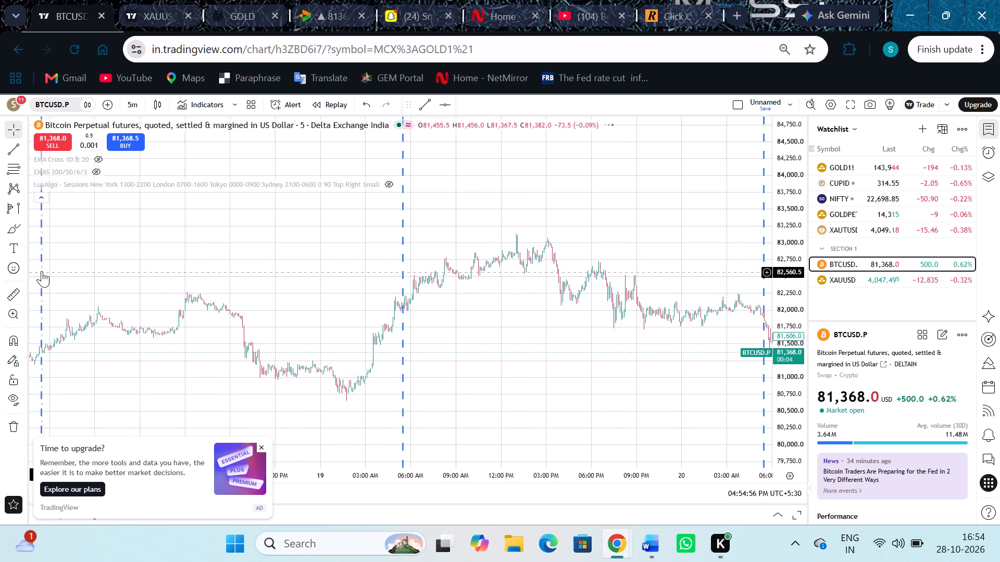
pyautogui.click(10, 209)
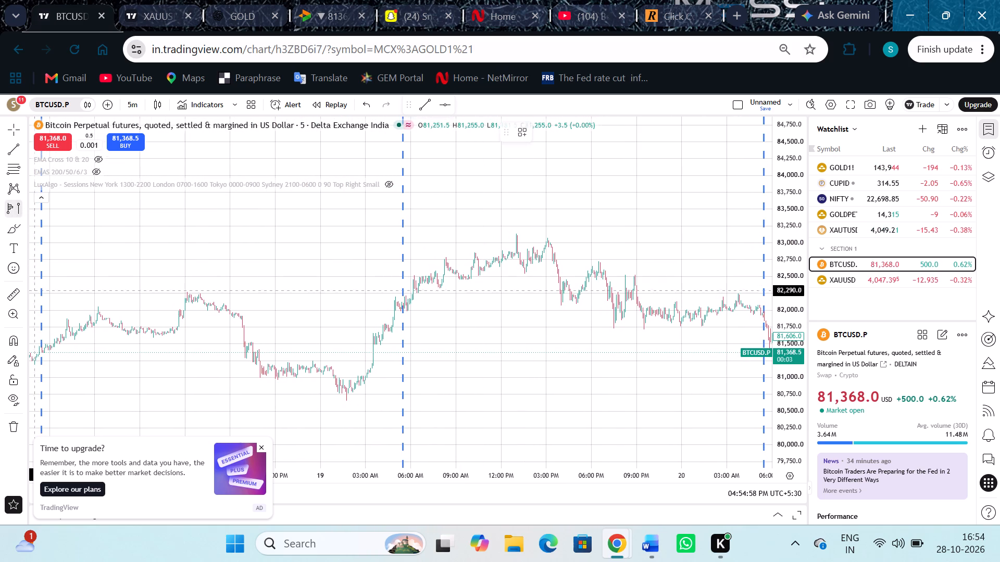
pyautogui.click(41, 351)
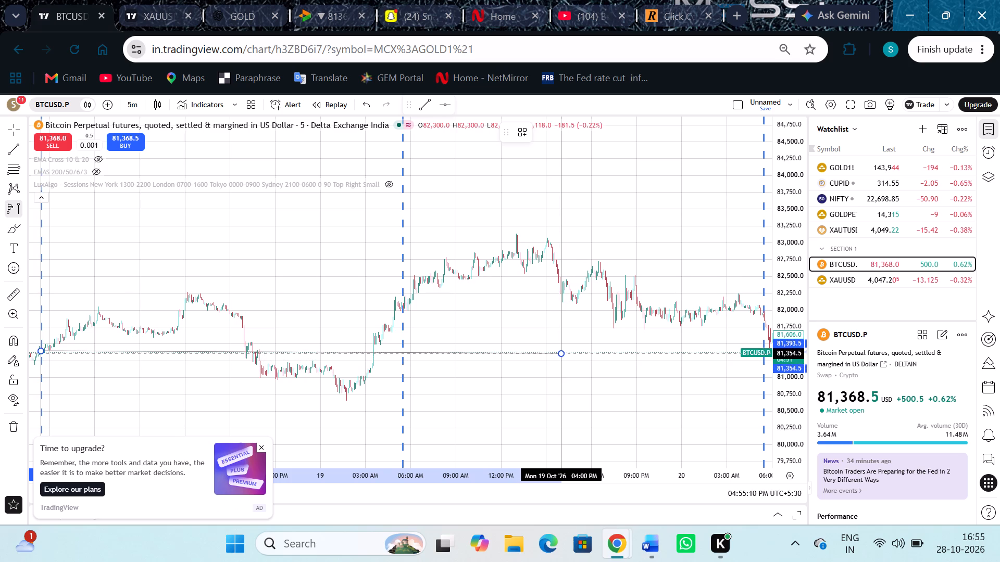
pyautogui.click(561, 353)
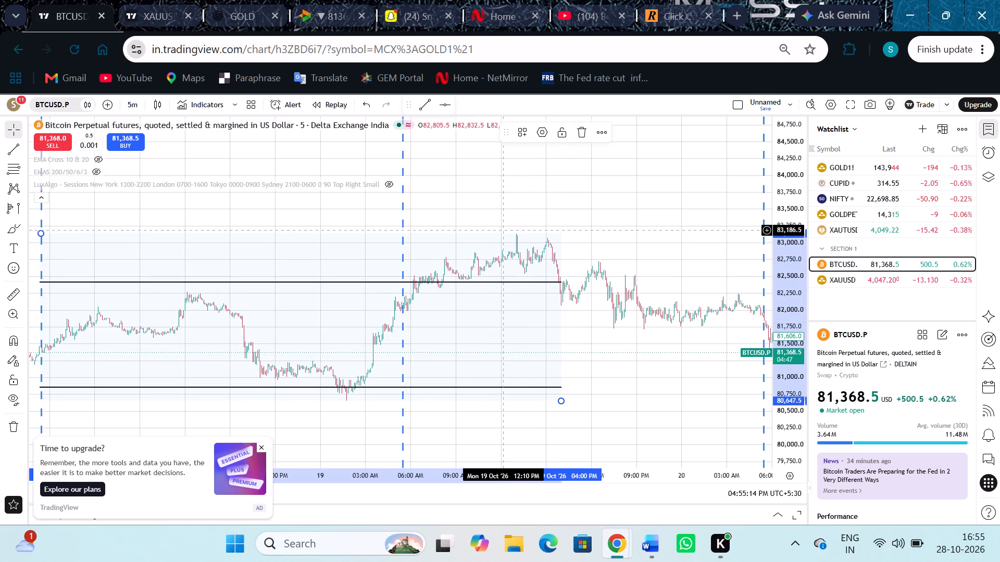
pyautogui.scroll(1, 652, 292)
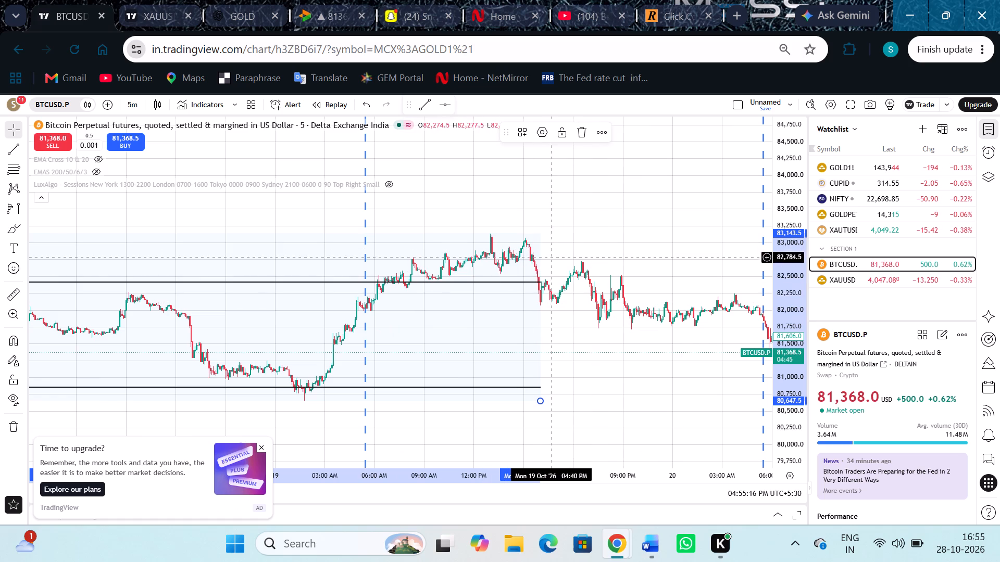
pyautogui.moveTo(633, 347); pyautogui.dragTo(485, 322)
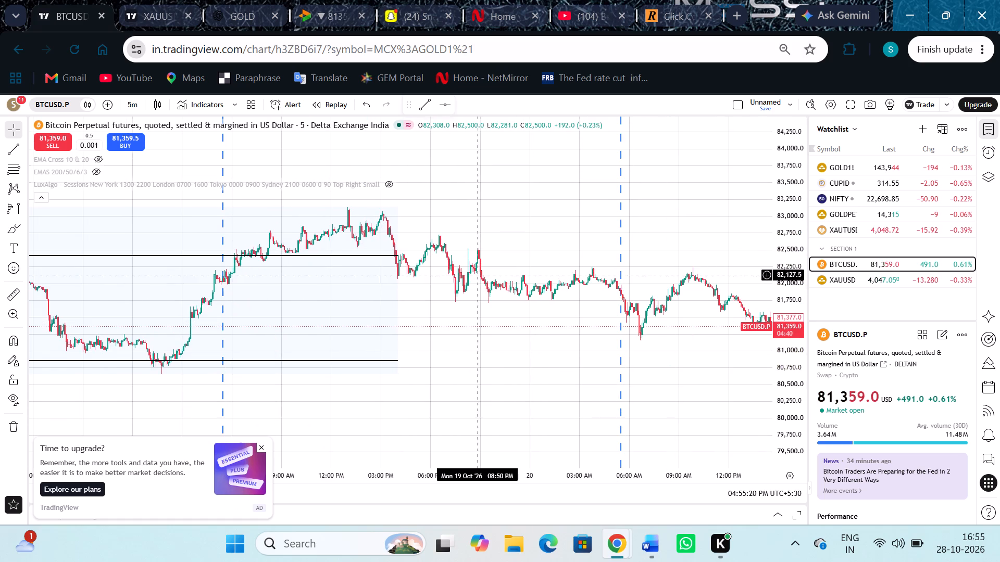
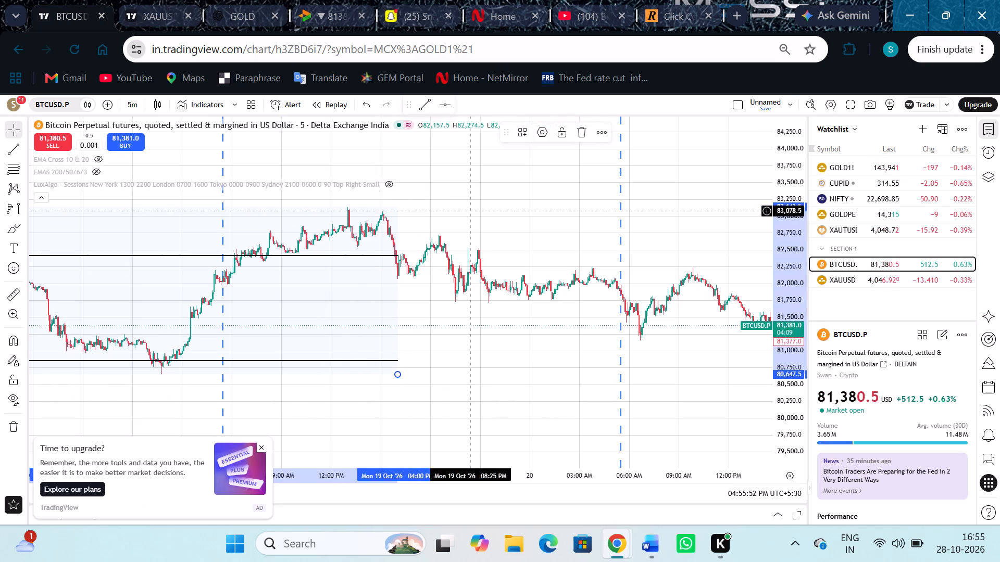
# Delete the 18–19 Oct fixed range volume profile.
pyautogui.click(580, 134)
# Draw a fixed range volume profile on the BTCUSD.P chart from the 17 Oct session break to about 18 Oct 04:00 PM.
pyautogui.moveTo(202, 226); pyautogui.dragTo(585, 237)
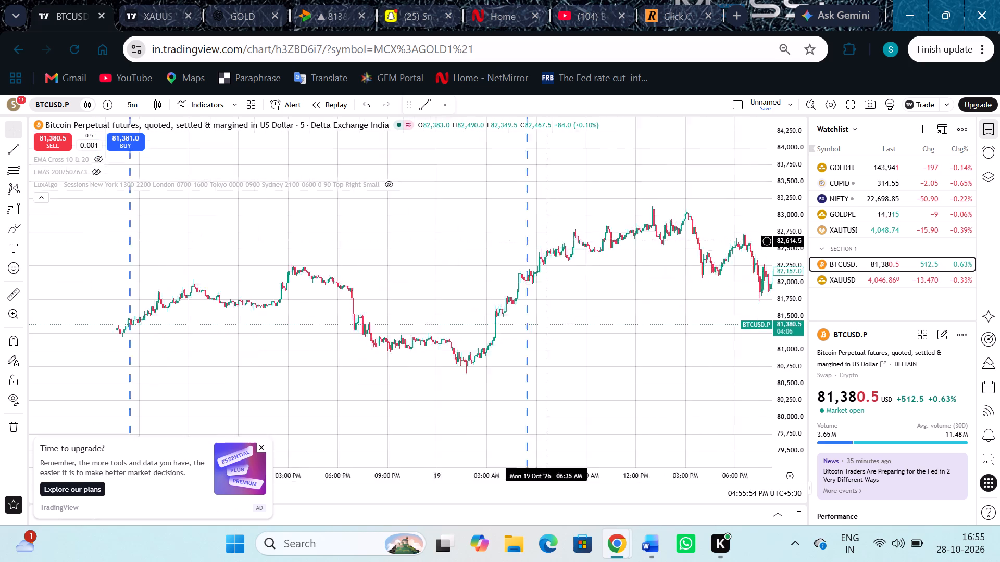
pyautogui.moveTo(585, 237); pyautogui.dragTo(693, 232)
pyautogui.moveTo(482, 233); pyautogui.dragTo(678, 228)
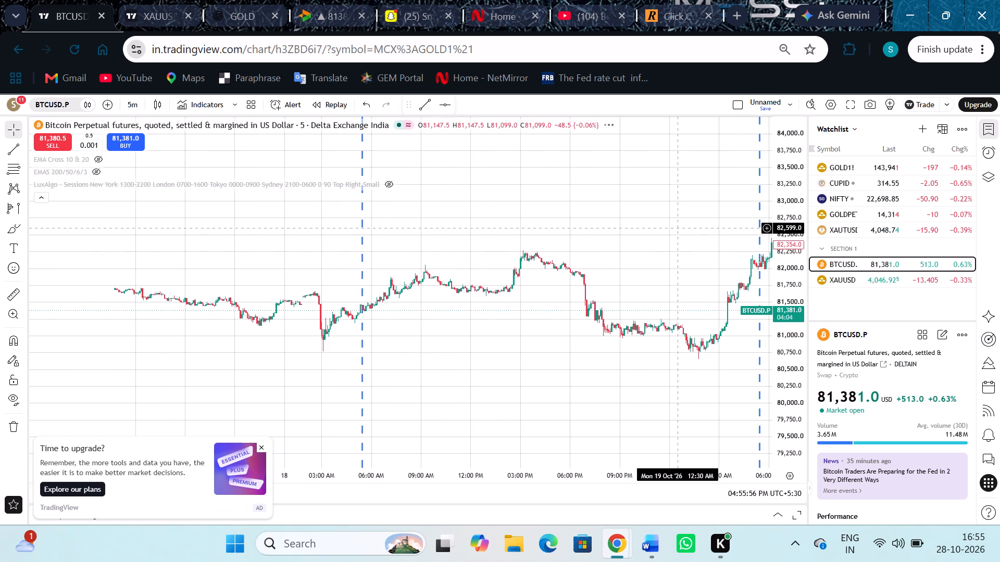
pyautogui.moveTo(624, 233); pyautogui.dragTo(638, 235)
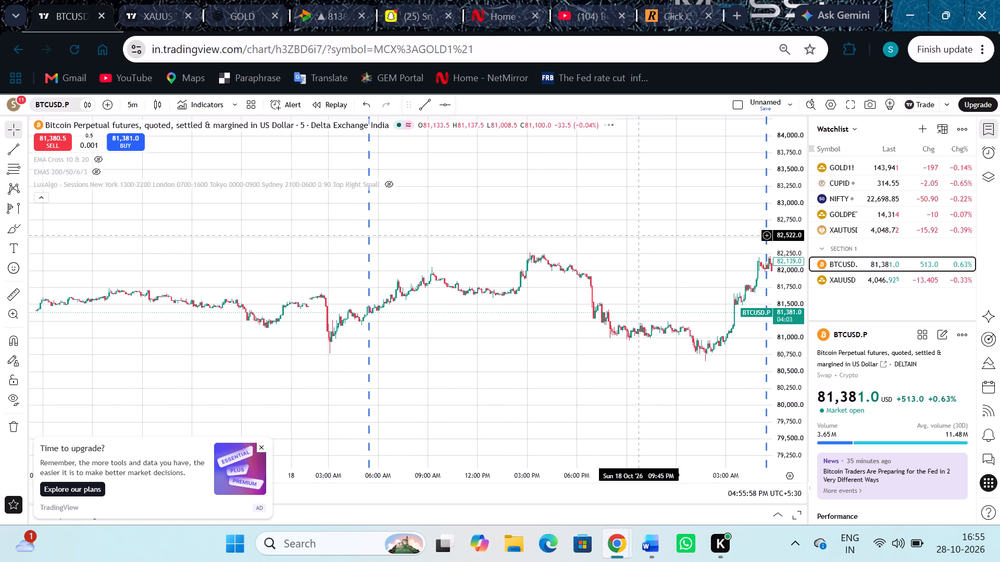
pyautogui.scroll(-2, 720, 238)
pyautogui.moveTo(687, 247); pyautogui.dragTo(657, 252)
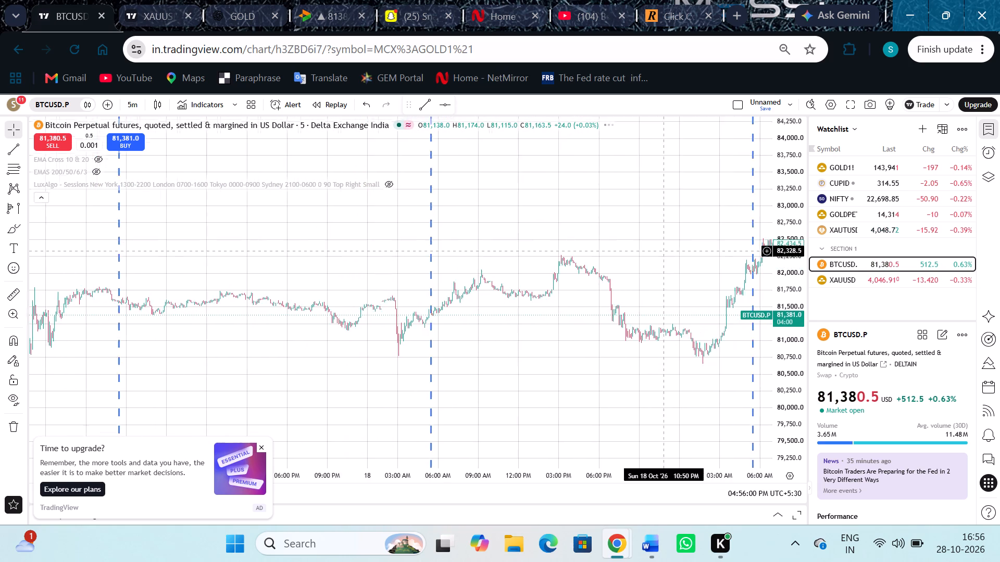
pyautogui.moveTo(657, 252); pyautogui.dragTo(618, 256)
pyautogui.click(17, 205)
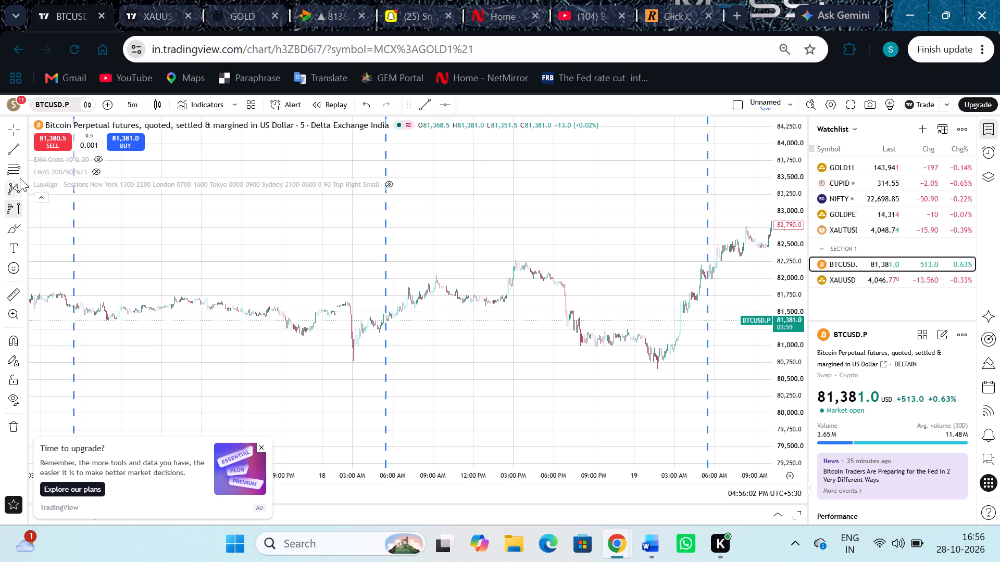
pyautogui.click(74, 306)
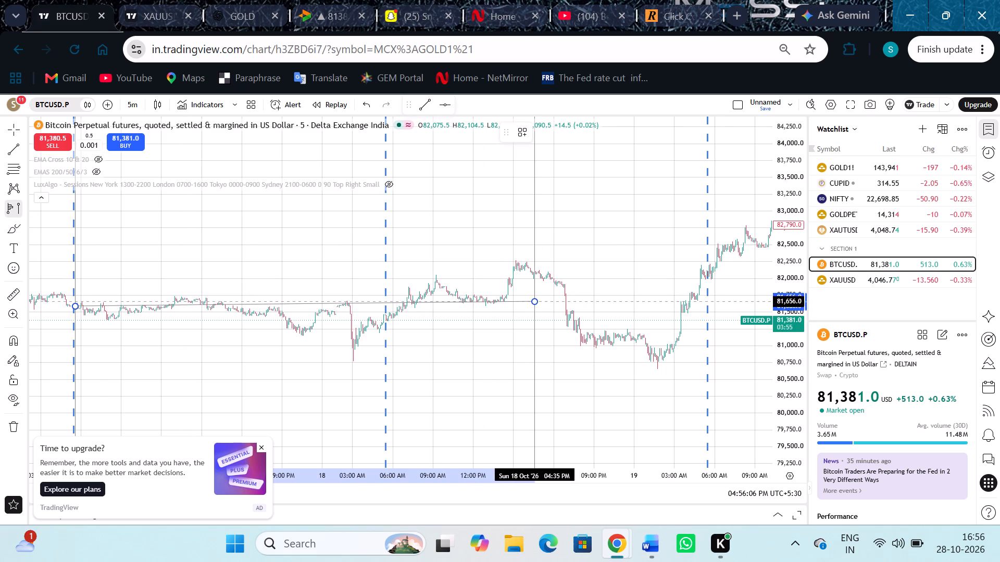
pyautogui.click(527, 331)
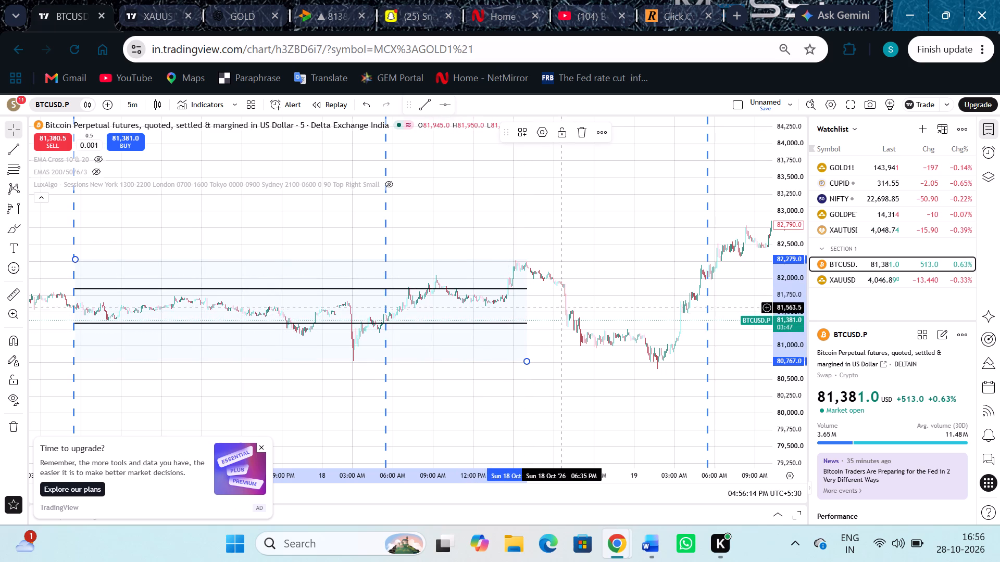
# Delete the 17–18 Oct fixed range volume profile.
pyautogui.click(509, 289)
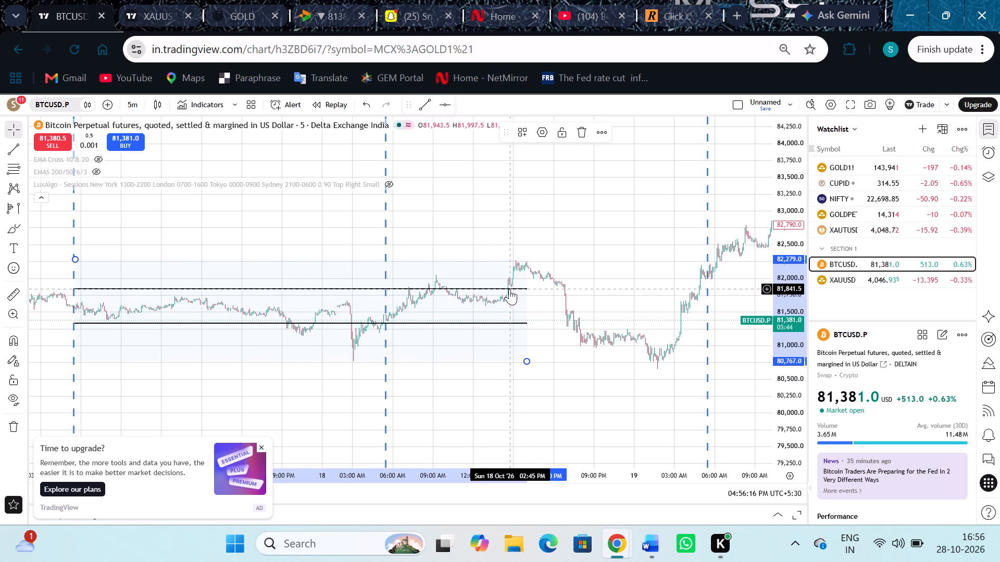
pyautogui.click(583, 136)
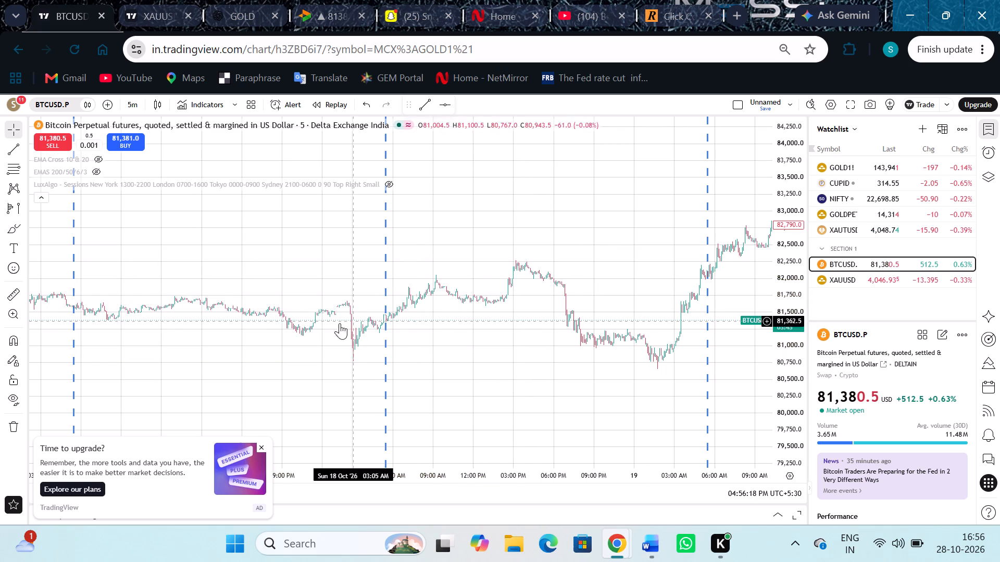
# Draw a fixed range volume profile on the BTCUSD.P chart from the 16 Oct session break to 17 Oct 04:00 PM.
pyautogui.moveTo(320, 327); pyautogui.dragTo(592, 325)
pyautogui.moveTo(408, 329); pyautogui.dragTo(537, 331)
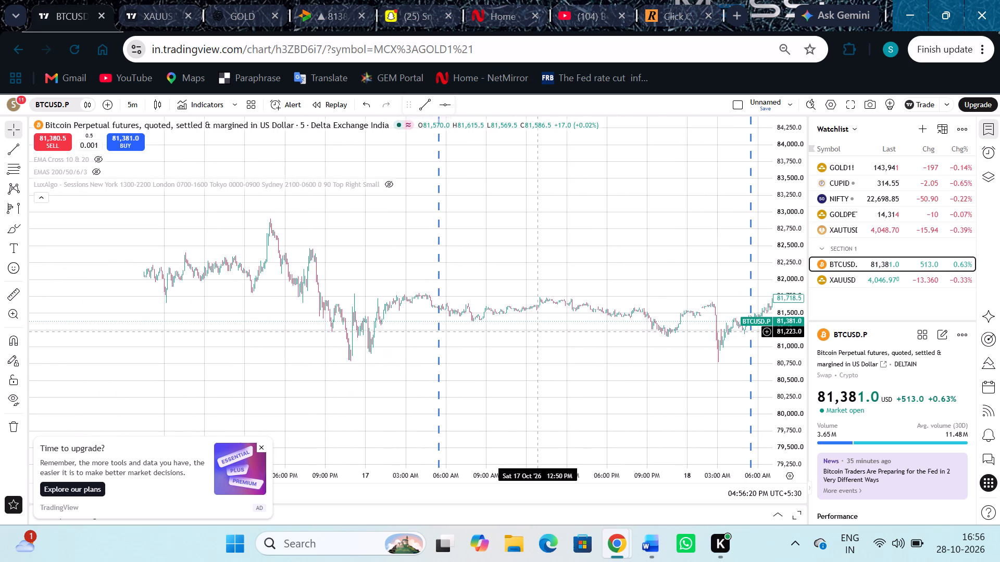
pyautogui.moveTo(537, 331); pyautogui.dragTo(523, 331)
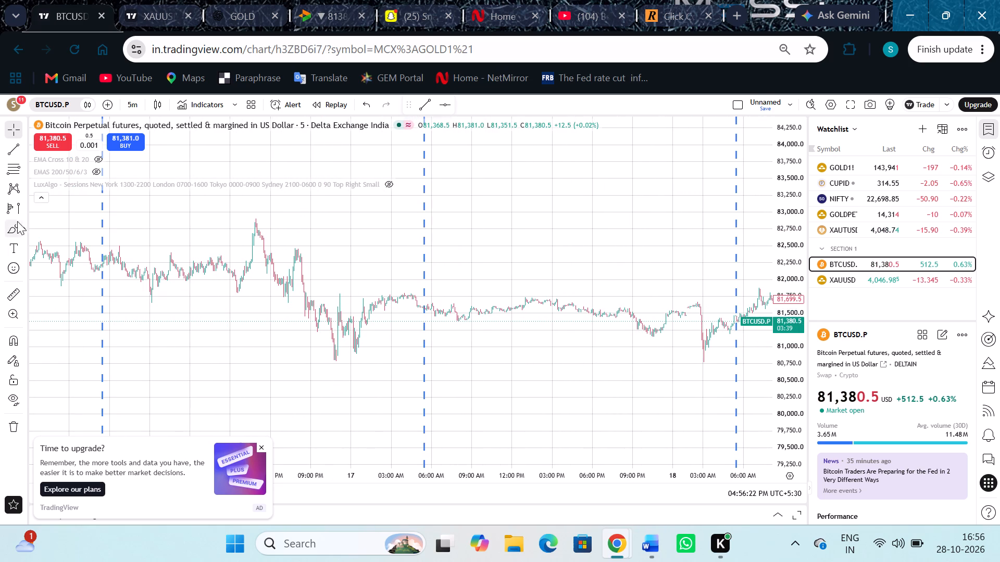
pyautogui.click(12, 210)
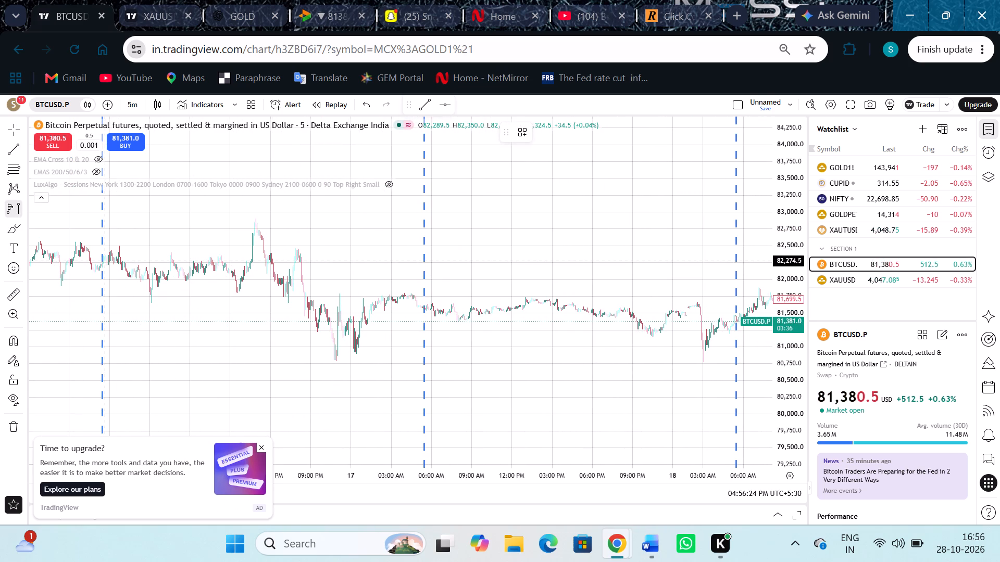
pyautogui.click(104, 261)
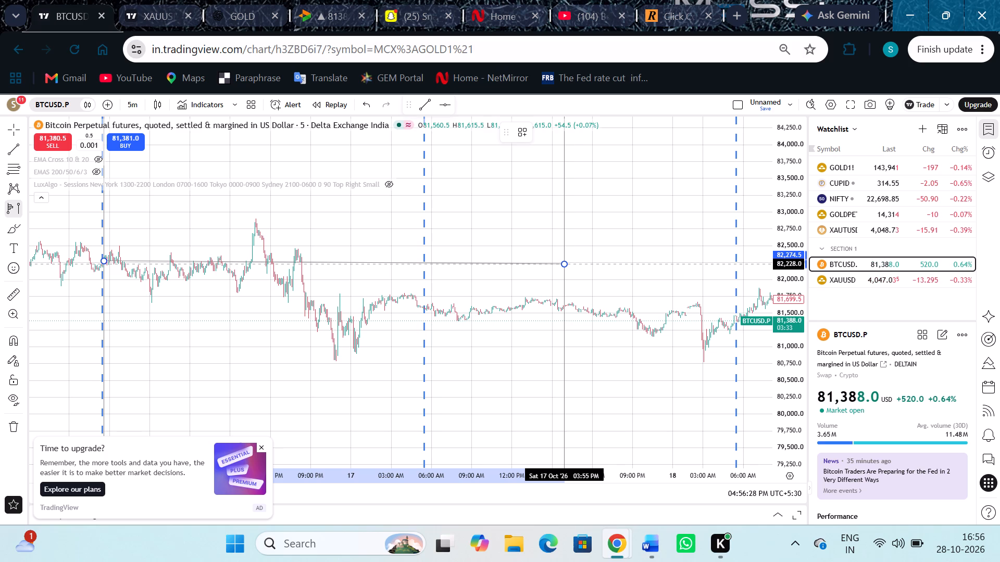
pyautogui.click(566, 264)
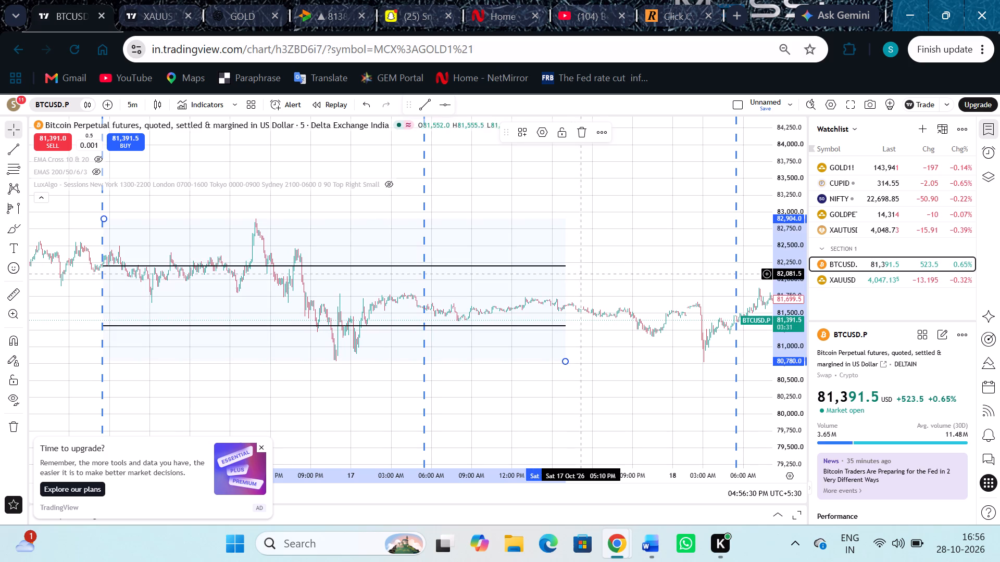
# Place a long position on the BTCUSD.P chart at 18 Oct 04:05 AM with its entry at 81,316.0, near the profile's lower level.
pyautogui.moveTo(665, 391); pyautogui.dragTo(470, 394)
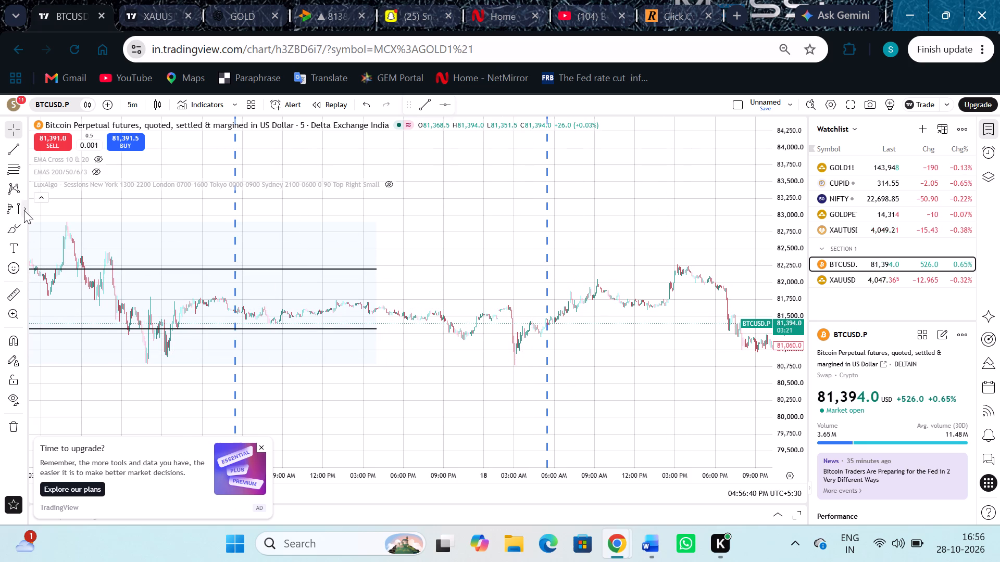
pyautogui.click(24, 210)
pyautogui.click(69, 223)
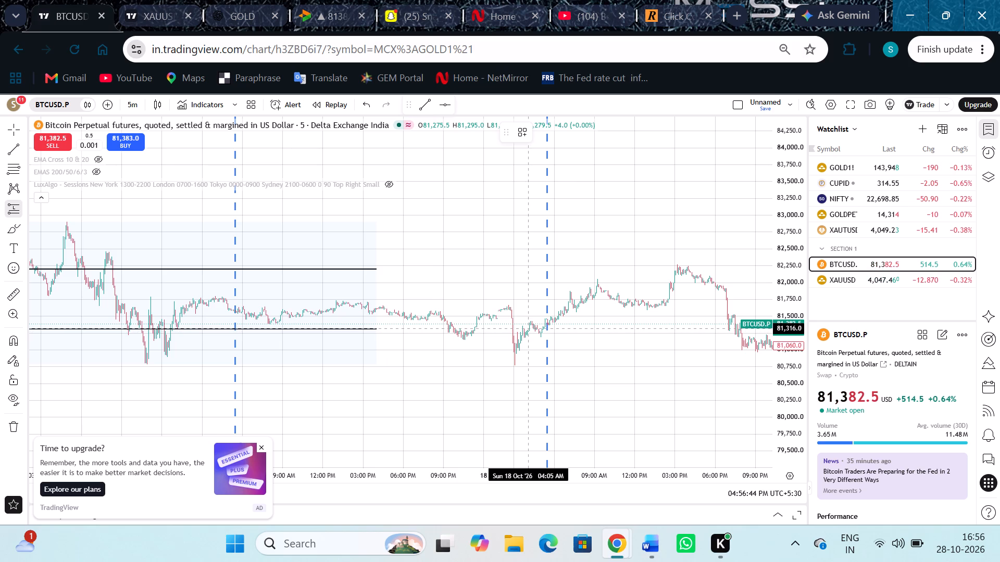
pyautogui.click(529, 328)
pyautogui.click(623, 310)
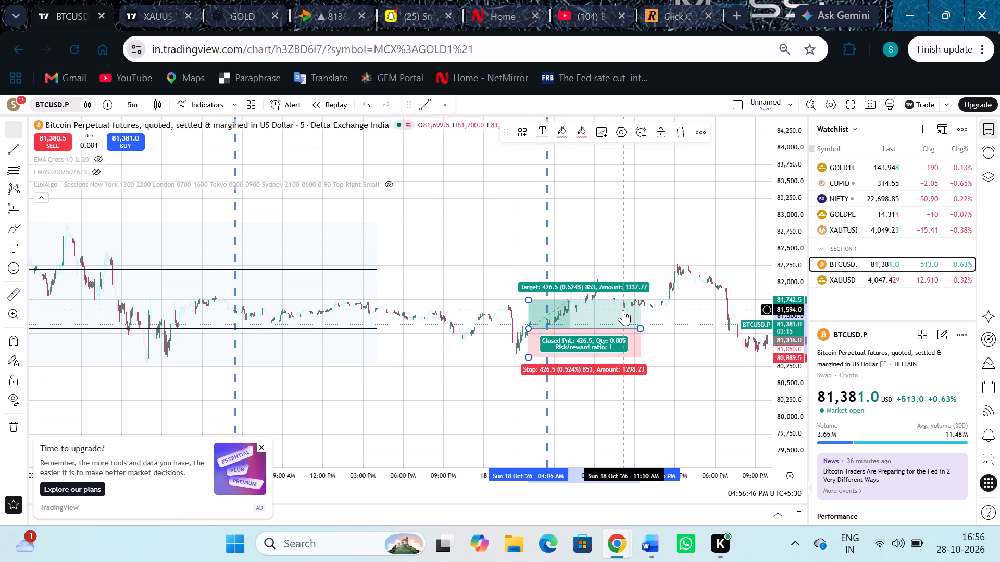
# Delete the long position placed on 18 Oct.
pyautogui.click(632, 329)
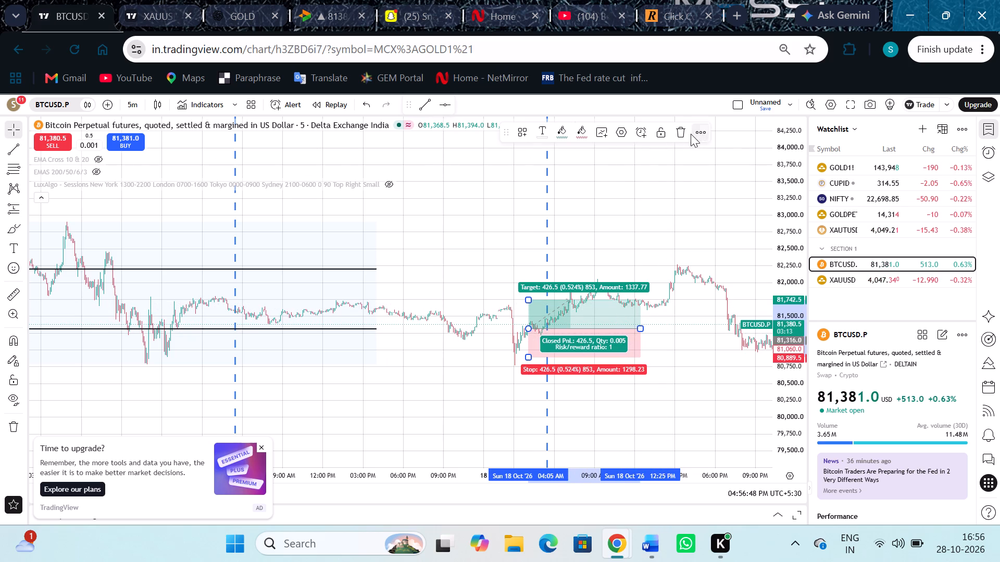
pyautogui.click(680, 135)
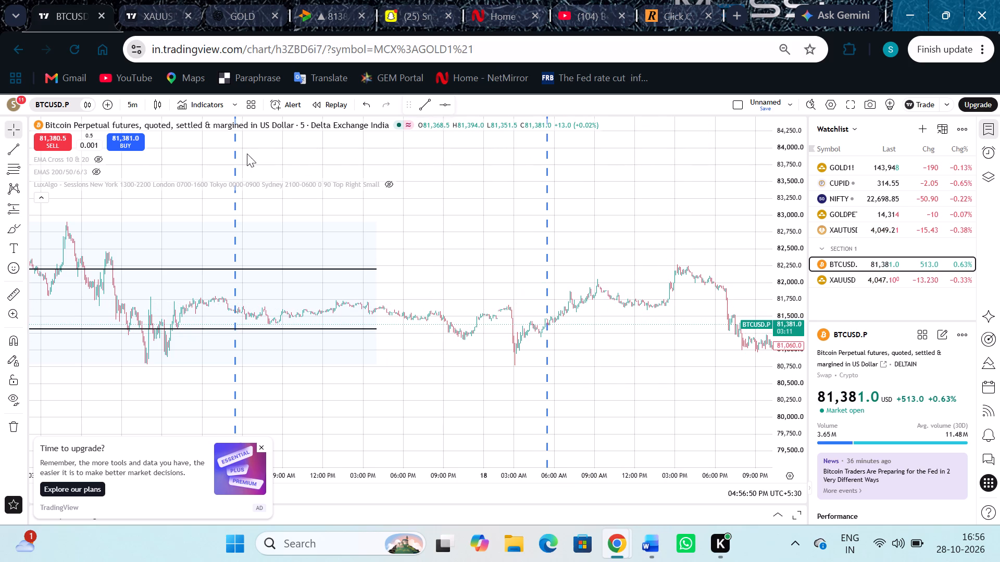
# Delete the 16–17 Oct fixed range volume profile.
pyautogui.click(310, 269)
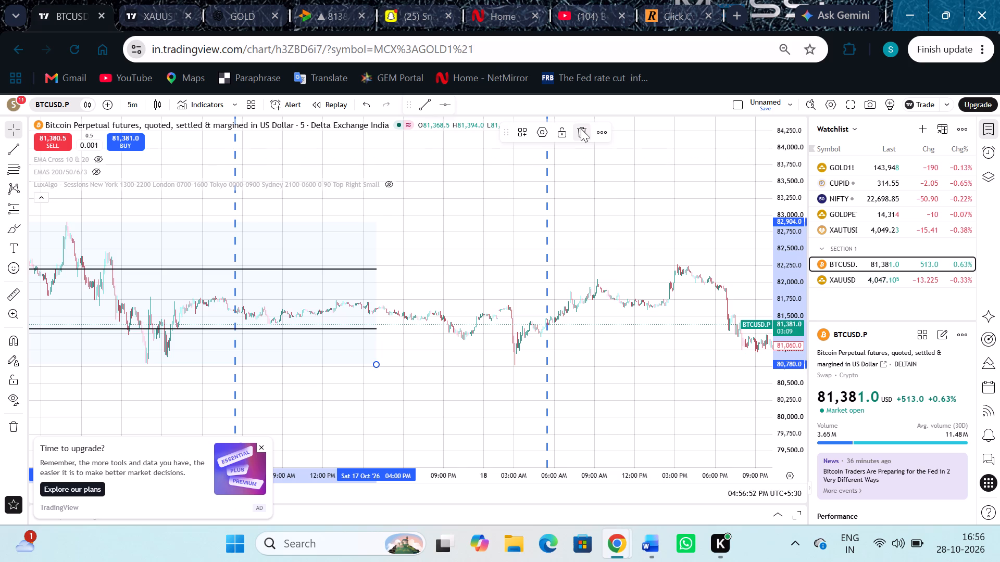
pyautogui.click(581, 129)
# Draw a fixed range volume profile on the BTCUSD.P chart from the 15 Oct session break to 16 Oct 04:00 PM.
pyautogui.moveTo(260, 236); pyautogui.dragTo(476, 230)
pyautogui.moveTo(254, 230); pyautogui.dragTo(546, 256)
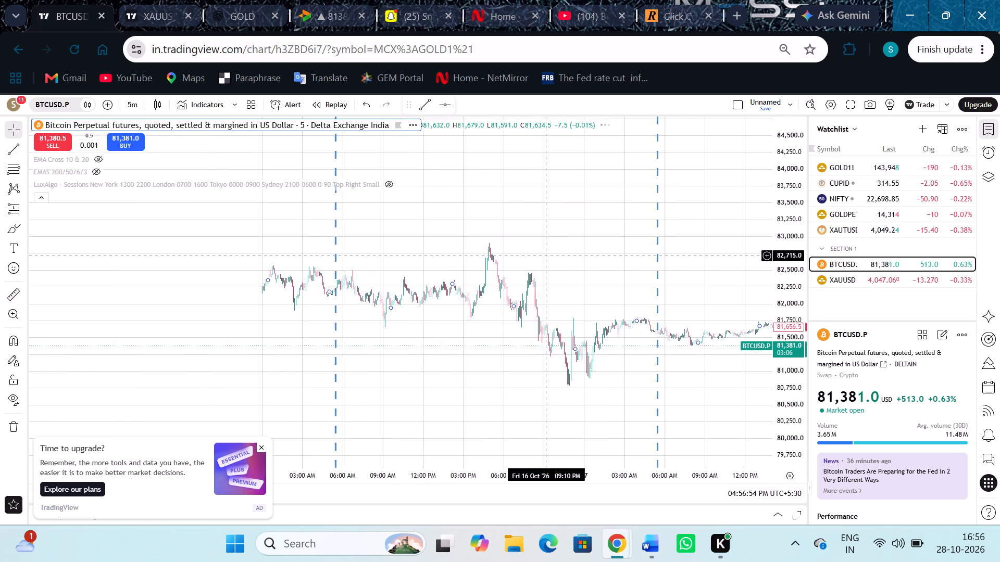
pyautogui.moveTo(440, 262); pyautogui.dragTo(478, 262)
pyautogui.moveTo(470, 261); pyautogui.dragTo(520, 231)
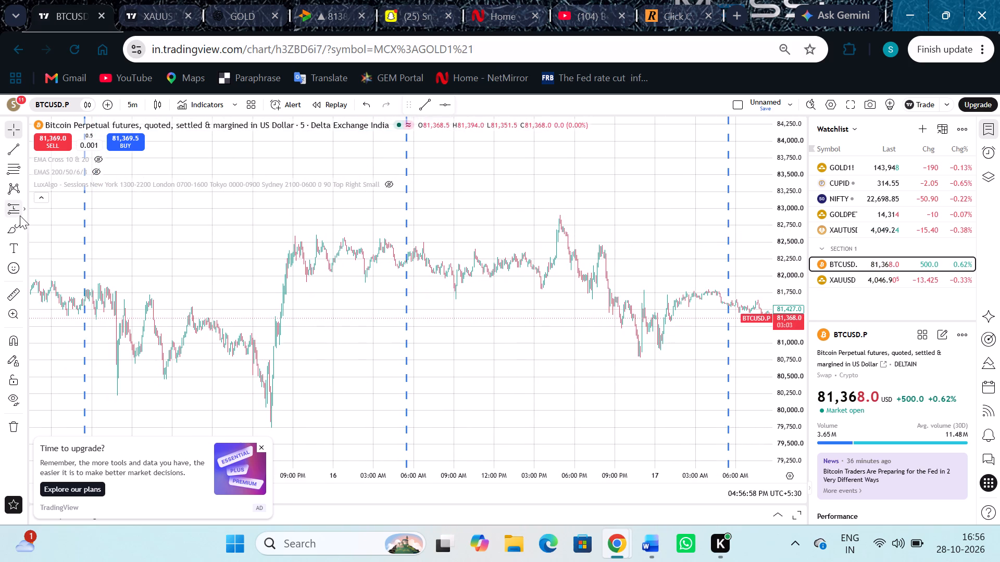
pyautogui.click(22, 212)
pyautogui.click(104, 360)
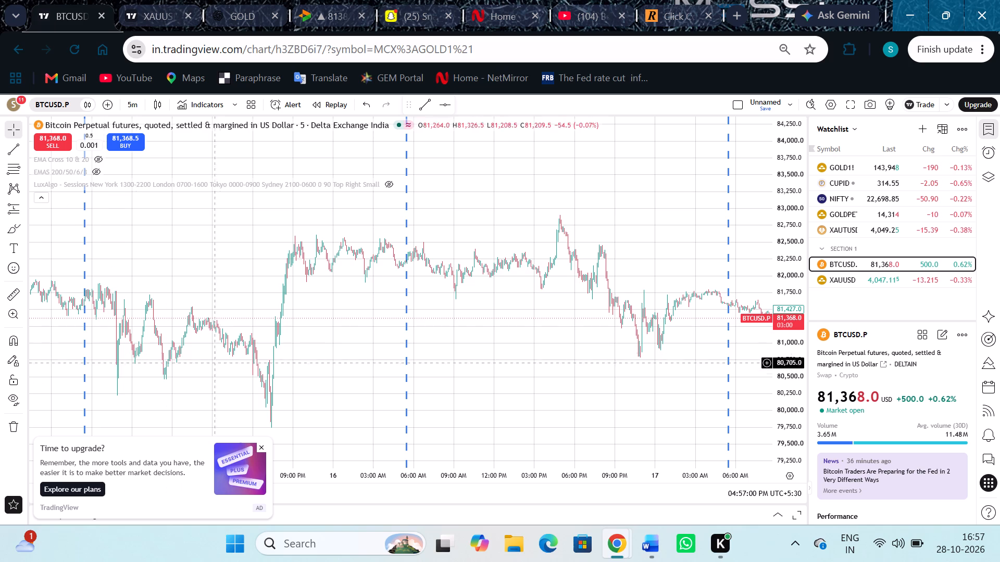
pyautogui.click(24, 208)
pyautogui.click(102, 384)
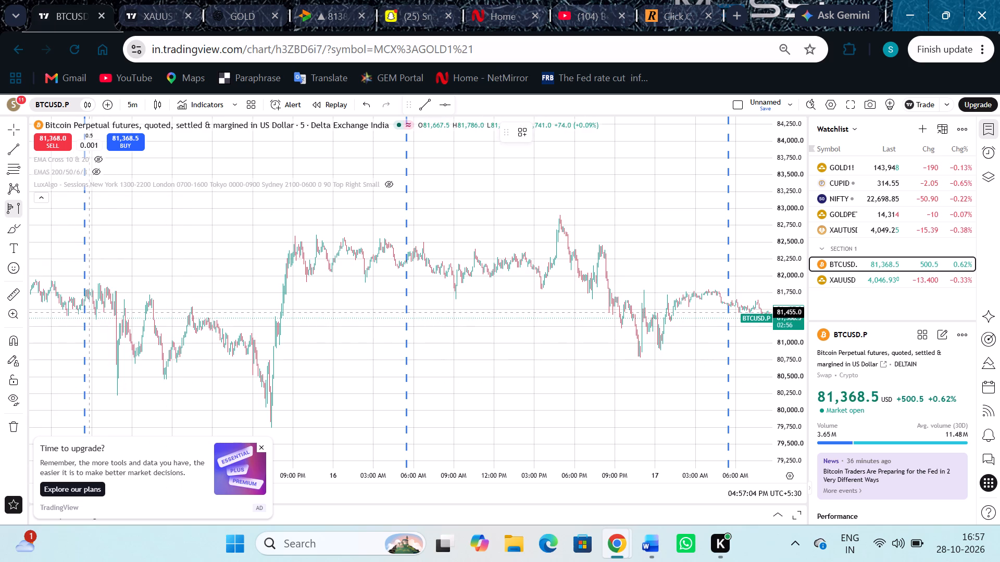
pyautogui.click(85, 293)
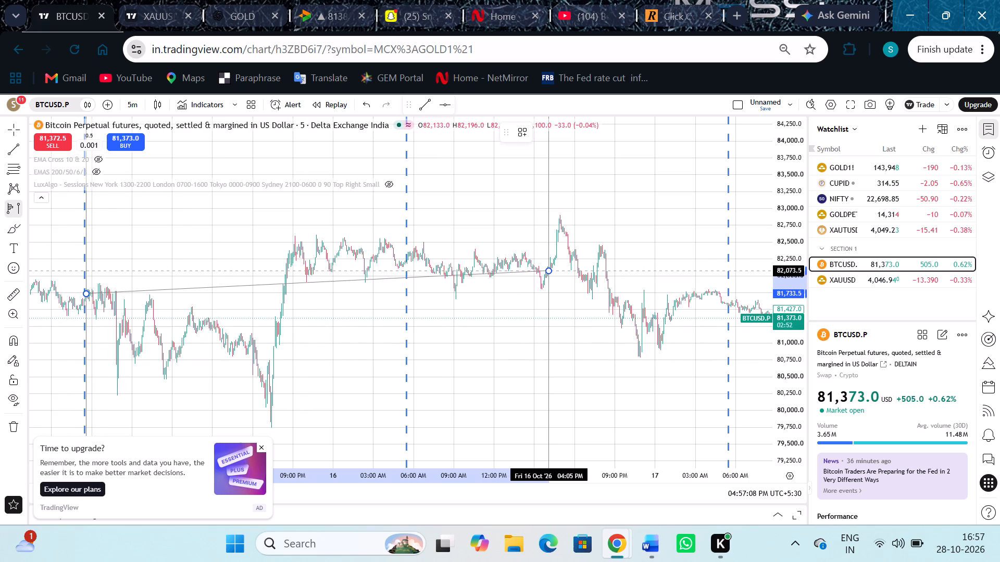
pyautogui.click(547, 281)
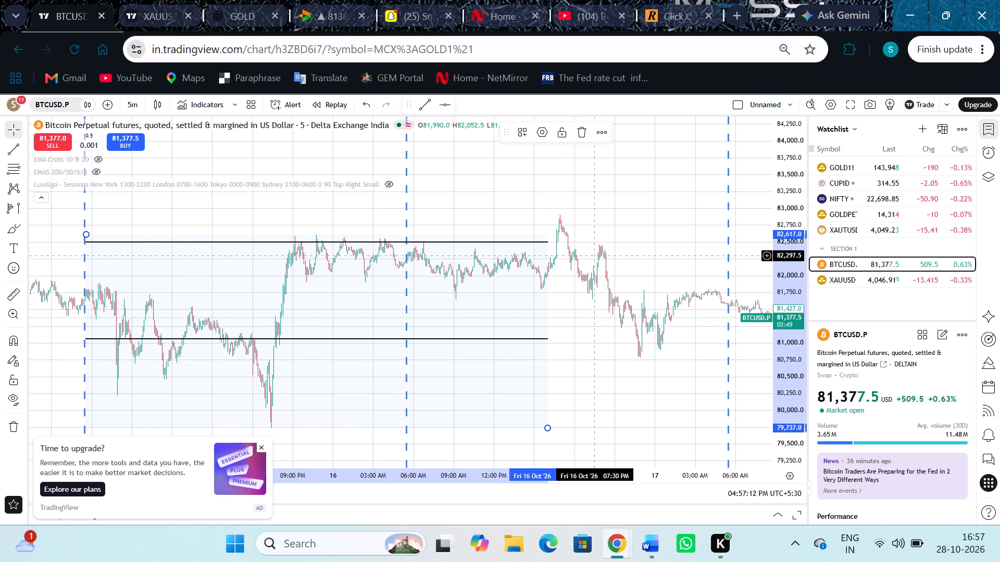
# Delete the 15–16 Oct fixed range volume profile.
pyautogui.click(586, 136)
# Draw a fixed range volume profile on the BTCUSD.P chart from the 14 Oct session break to 15 Oct 04:00 PM.
pyautogui.moveTo(229, 310); pyautogui.dragTo(606, 300)
pyautogui.moveTo(604, 300); pyautogui.dragTo(597, 346)
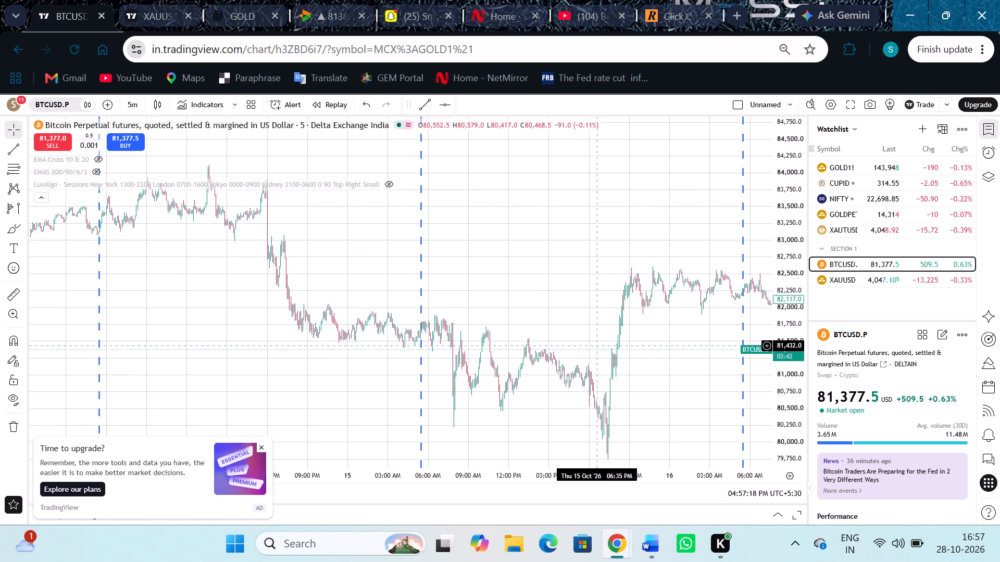
pyautogui.moveTo(597, 346); pyautogui.dragTo(597, 335)
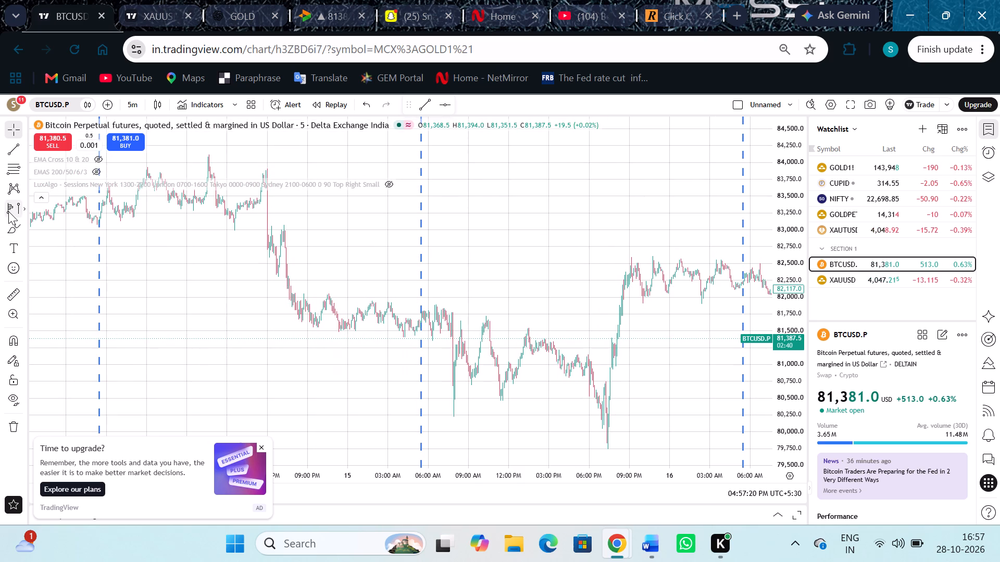
pyautogui.click(8, 211)
pyautogui.click(99, 222)
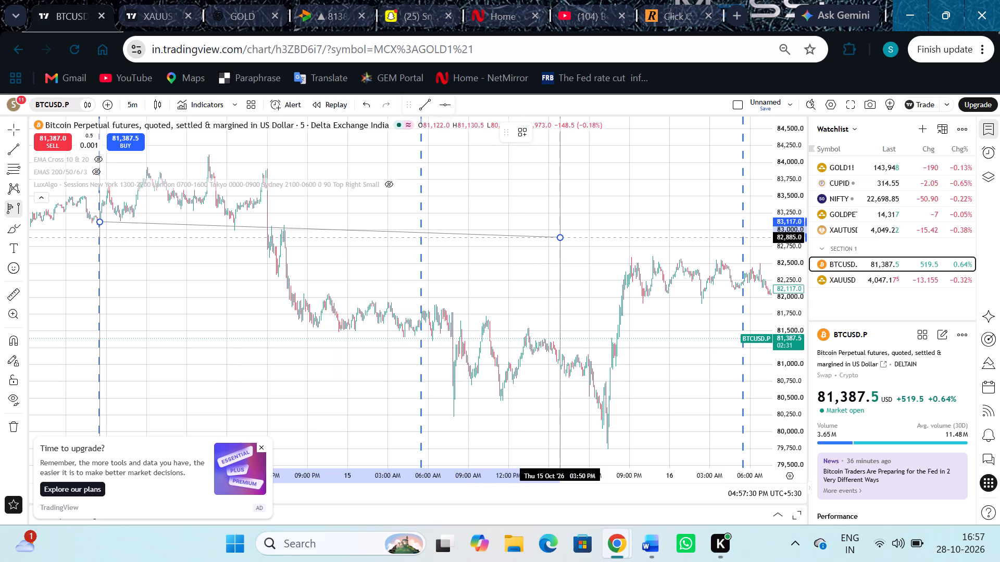
pyautogui.click(562, 241)
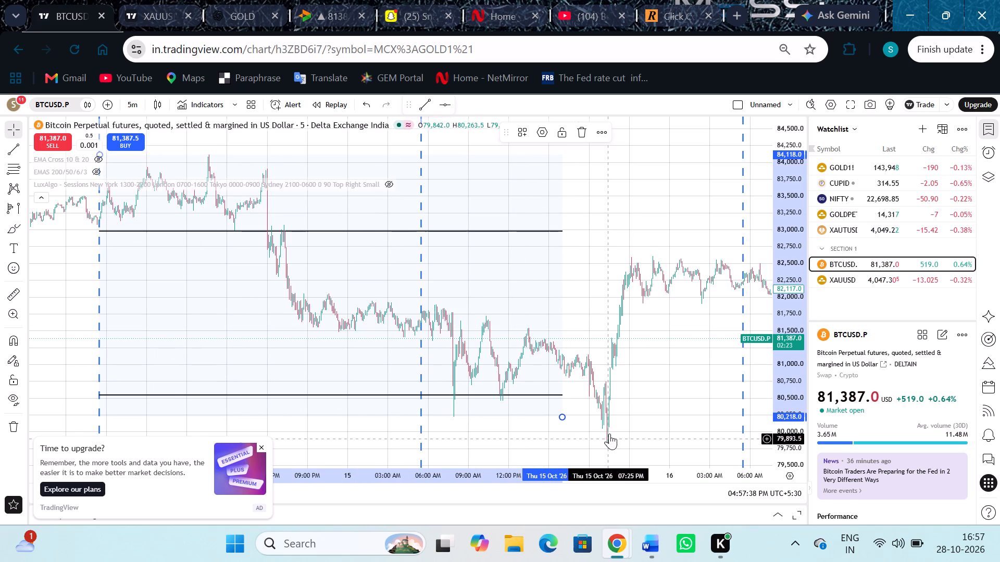
# Delete the 14–15 Oct fixed range volume profile.
pyautogui.moveTo(259, 277); pyautogui.dragTo(294, 279)
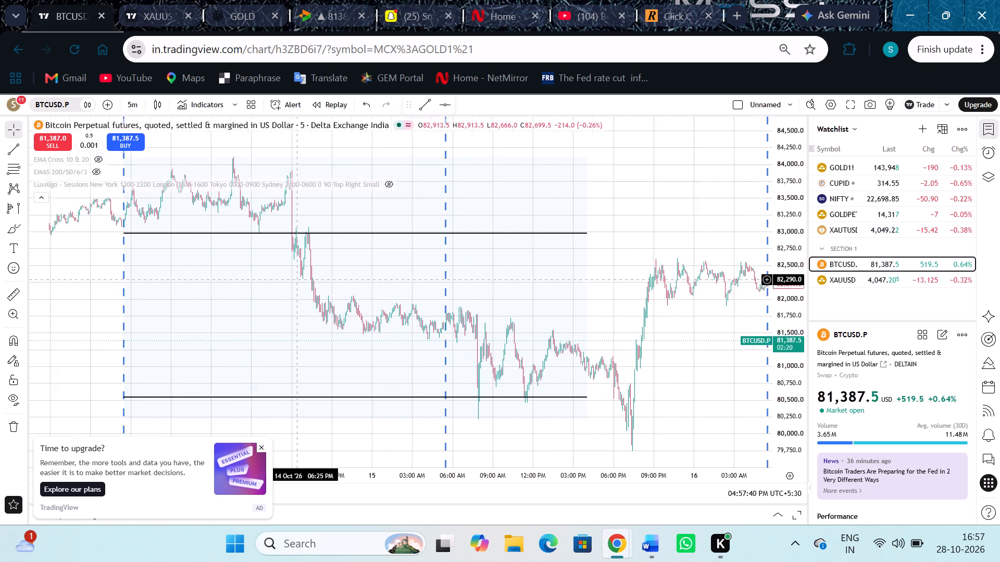
pyautogui.moveTo(294, 279); pyautogui.dragTo(293, 279)
pyautogui.moveTo(293, 282); pyautogui.dragTo(561, 307)
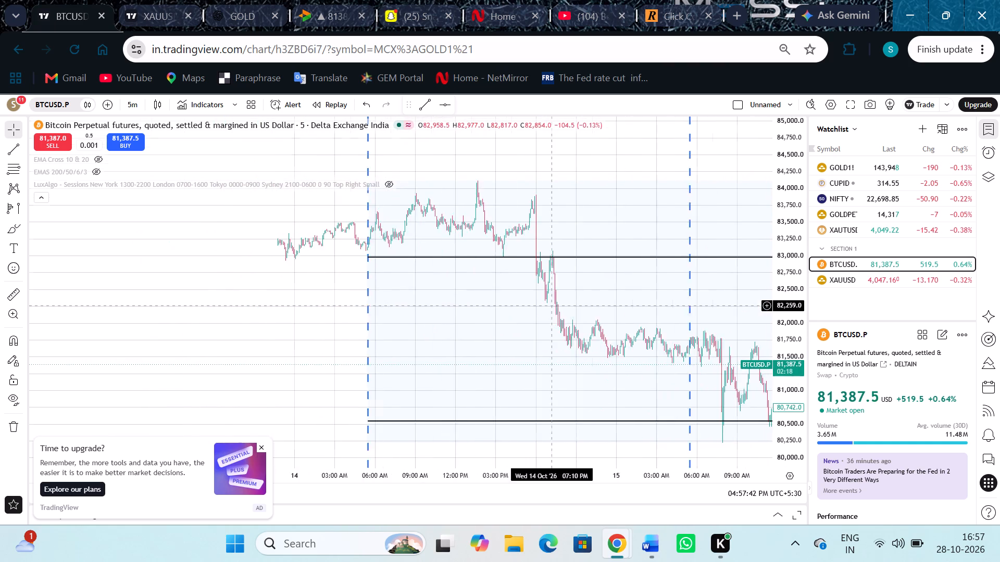
pyautogui.moveTo(561, 307); pyautogui.dragTo(608, 314)
pyautogui.click(611, 261)
pyautogui.click(616, 265)
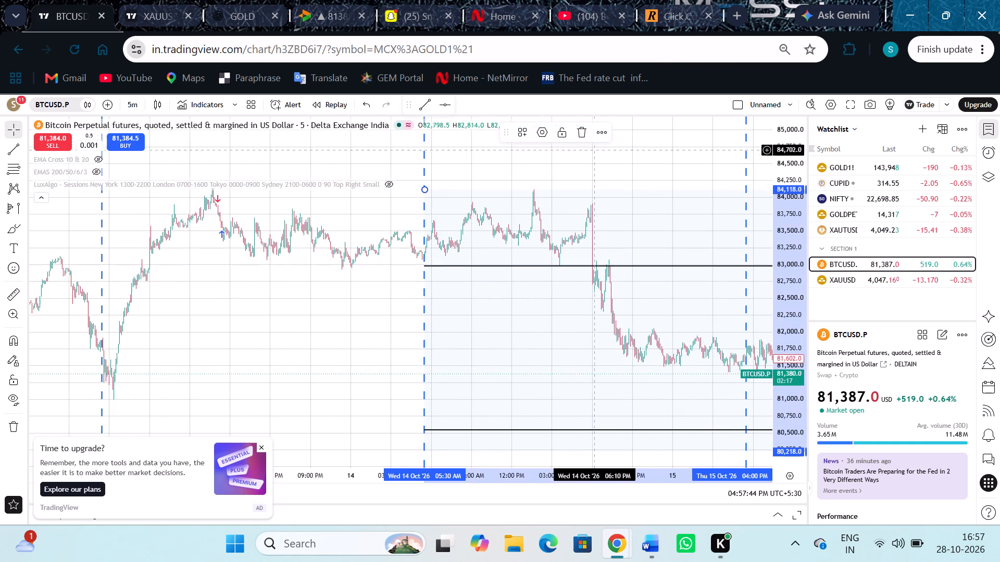
pyautogui.click(584, 142)
# Open the details of the sell trade marker near the 13 Oct high on the BTCUSD.P chart and close them.
pyautogui.moveTo(497, 281); pyautogui.dragTo(477, 260)
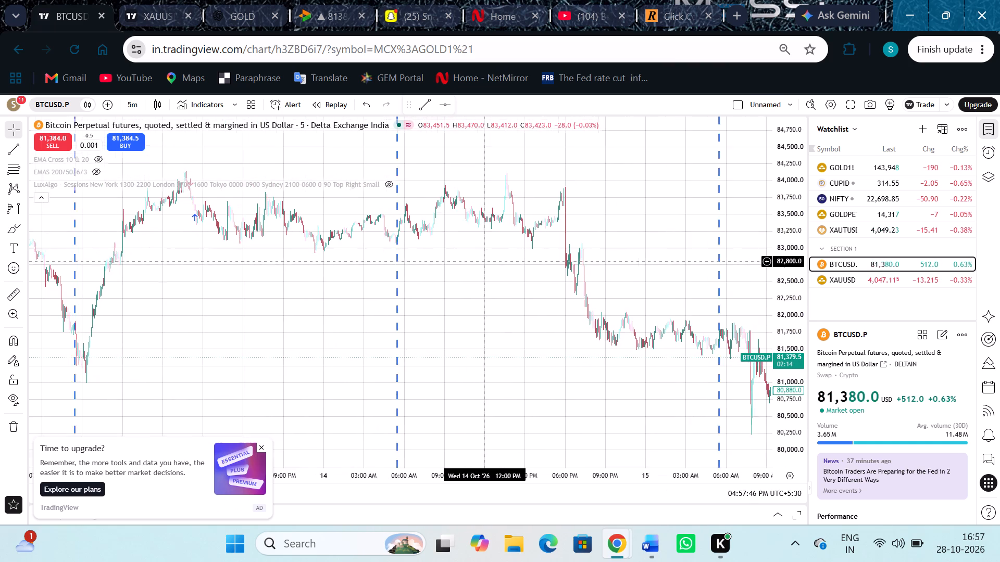
pyautogui.moveTo(477, 260); pyautogui.dragTo(489, 286)
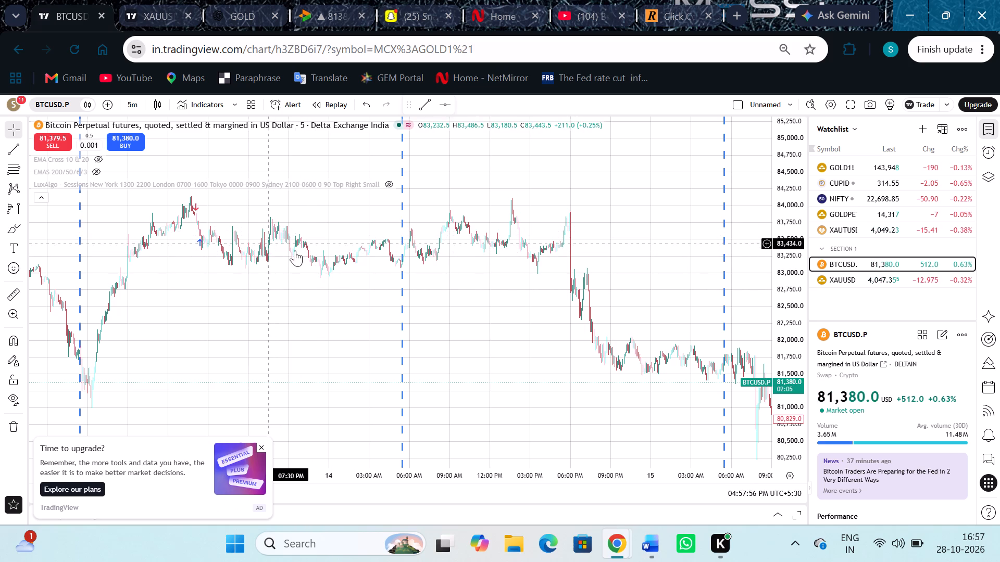
pyautogui.click(199, 210)
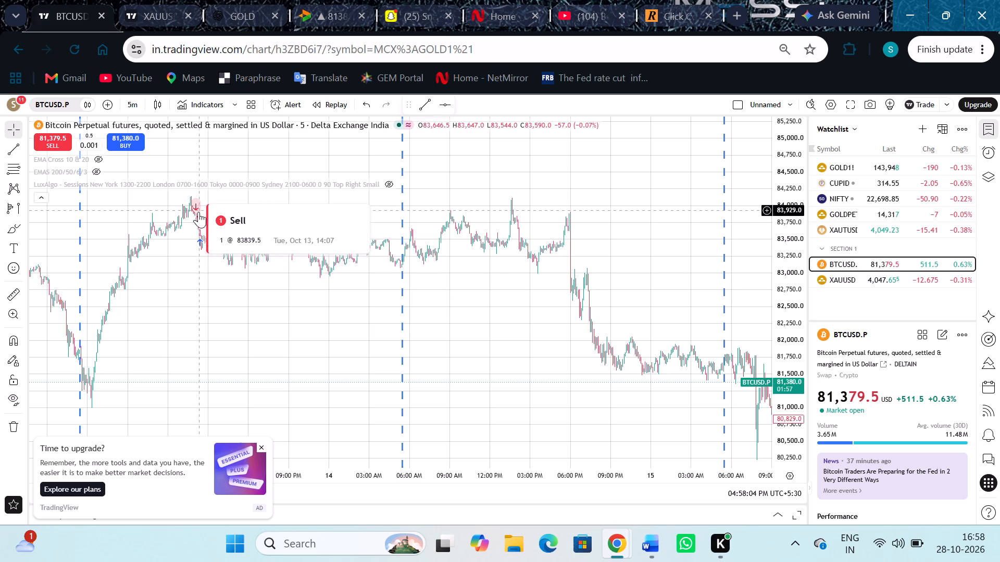
pyautogui.click(165, 301)
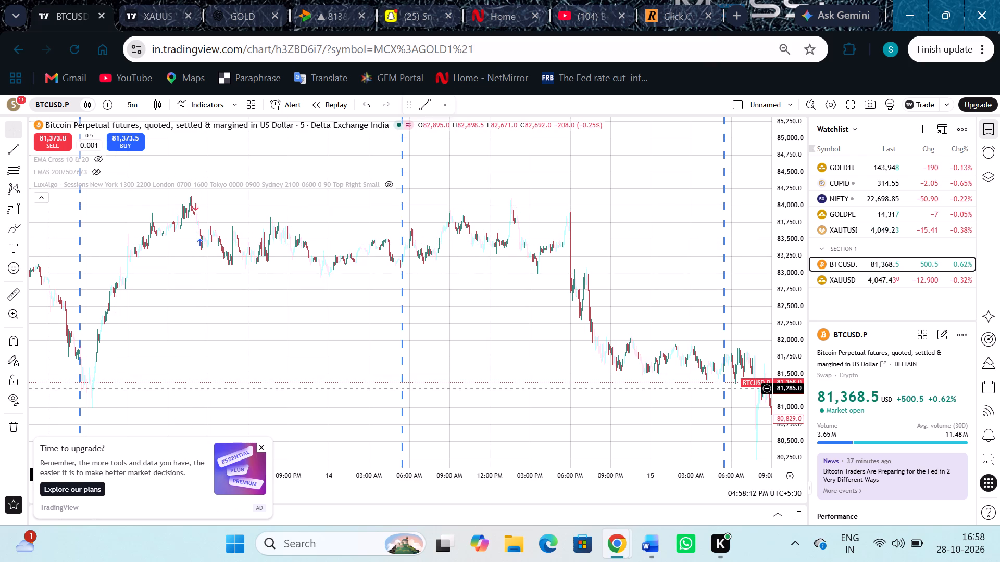
# Draw a fixed range volume profile on the BTCUSD.P chart from the 13 Oct session break to 14 Oct 04:00 PM.
pyautogui.click(15, 208)
pyautogui.click(81, 377)
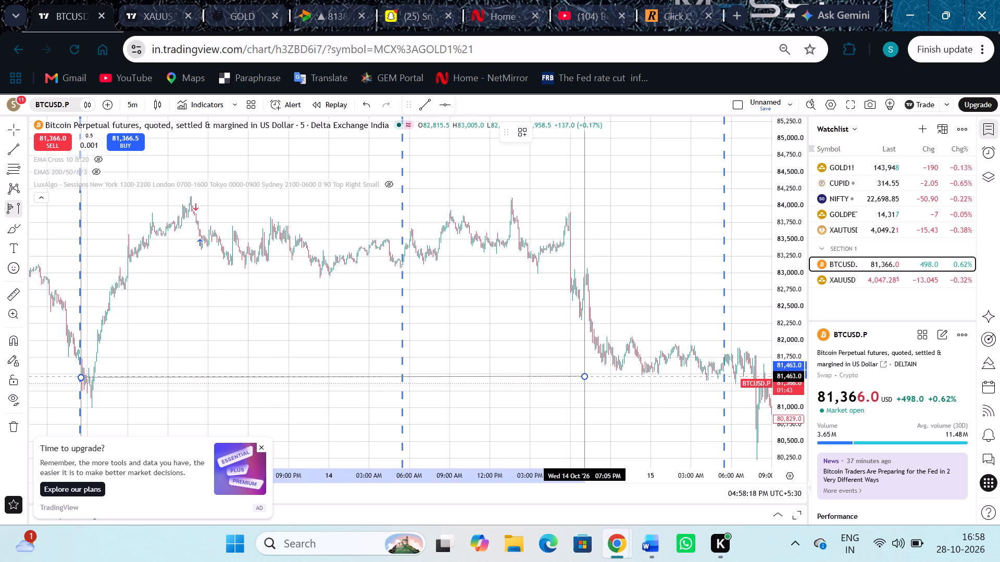
pyautogui.click(543, 375)
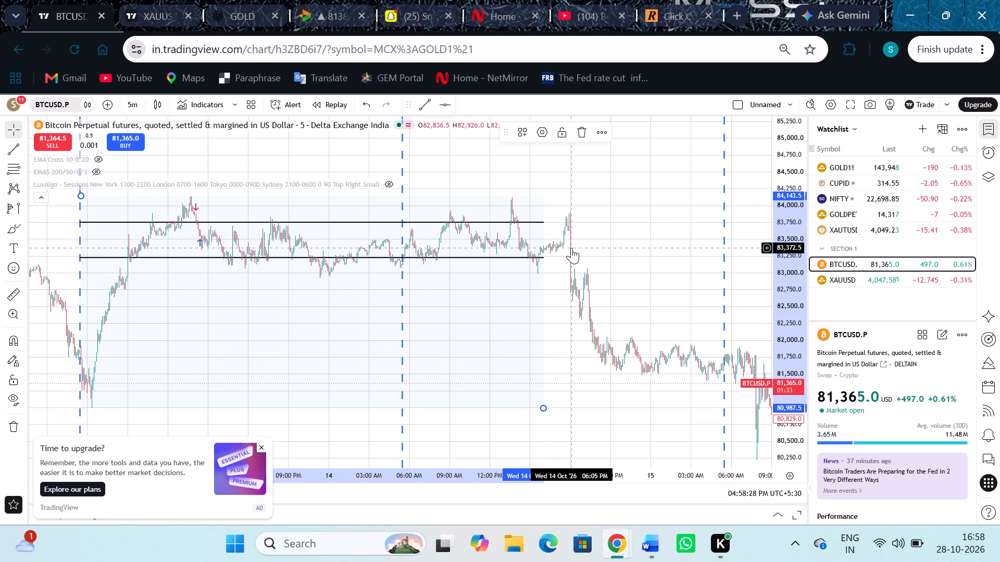
# Delete the 13–14 Oct fixed range volume profile.
pyautogui.click(573, 136)
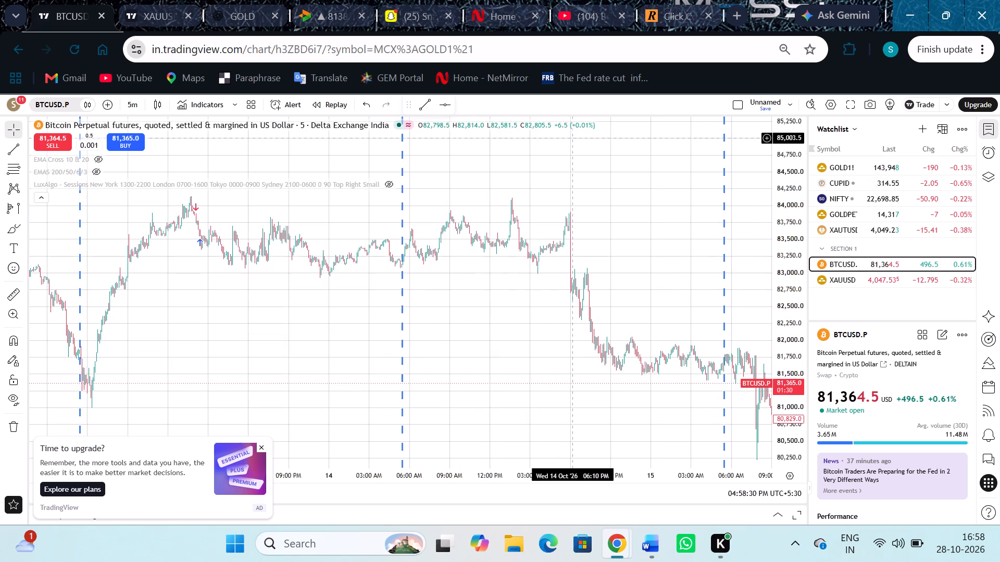
# Draw a fixed range volume profile on the BTCUSD.P chart from the 12 Oct session break to 13 Oct 04:00 PM.
pyautogui.moveTo(278, 282); pyautogui.dragTo(660, 271)
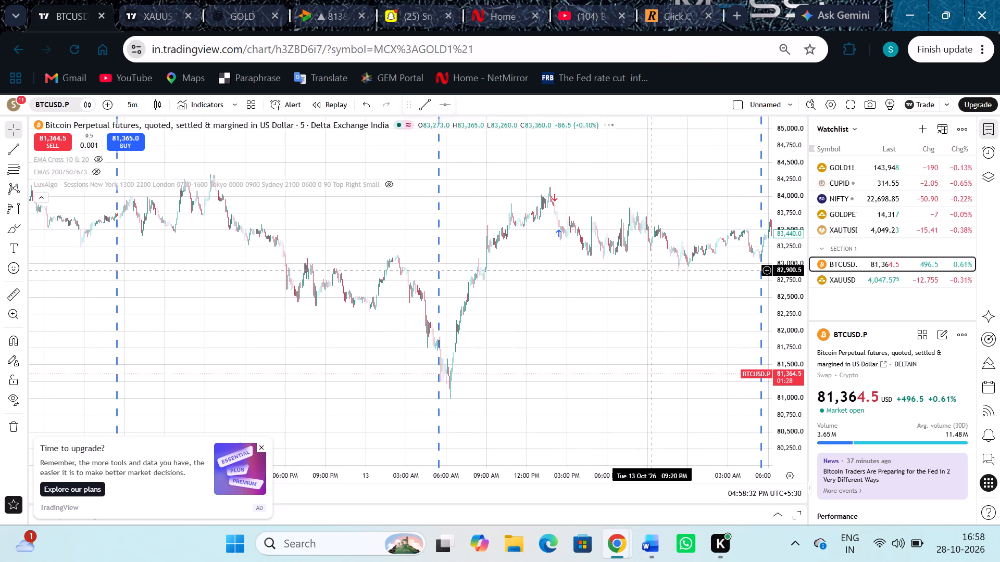
pyautogui.moveTo(621, 266); pyautogui.dragTo(570, 284)
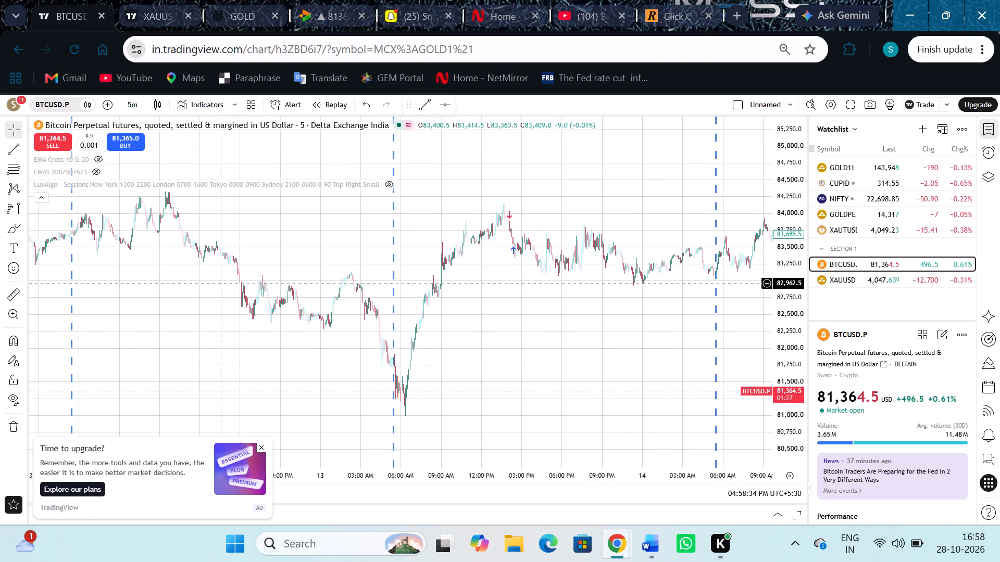
pyautogui.click(15, 216)
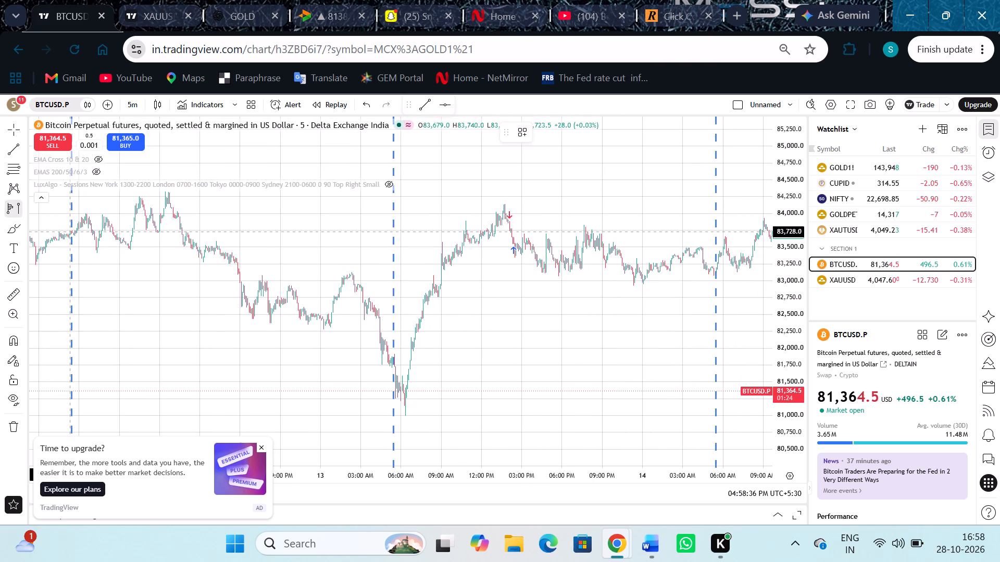
pyautogui.click(71, 235)
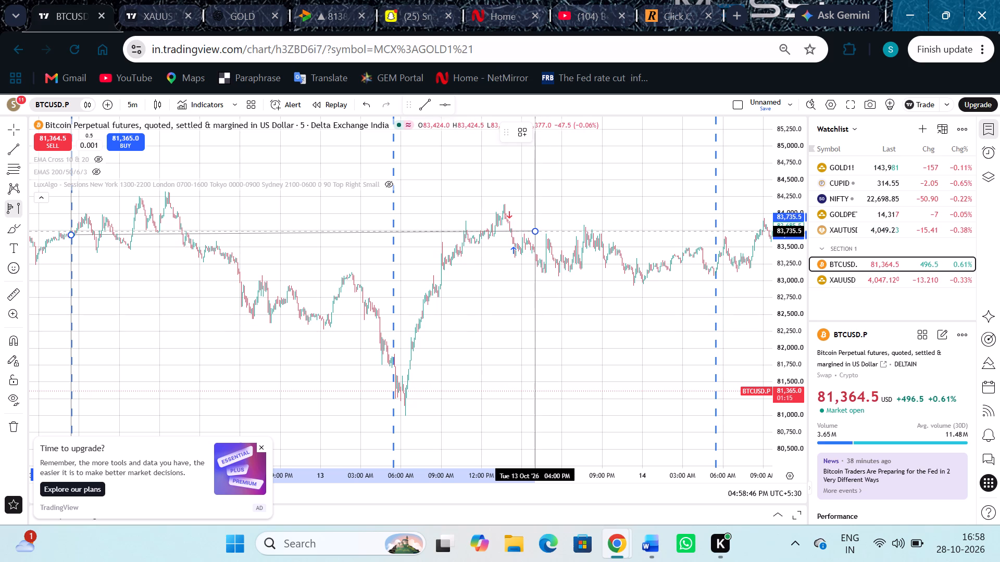
pyautogui.click(535, 228)
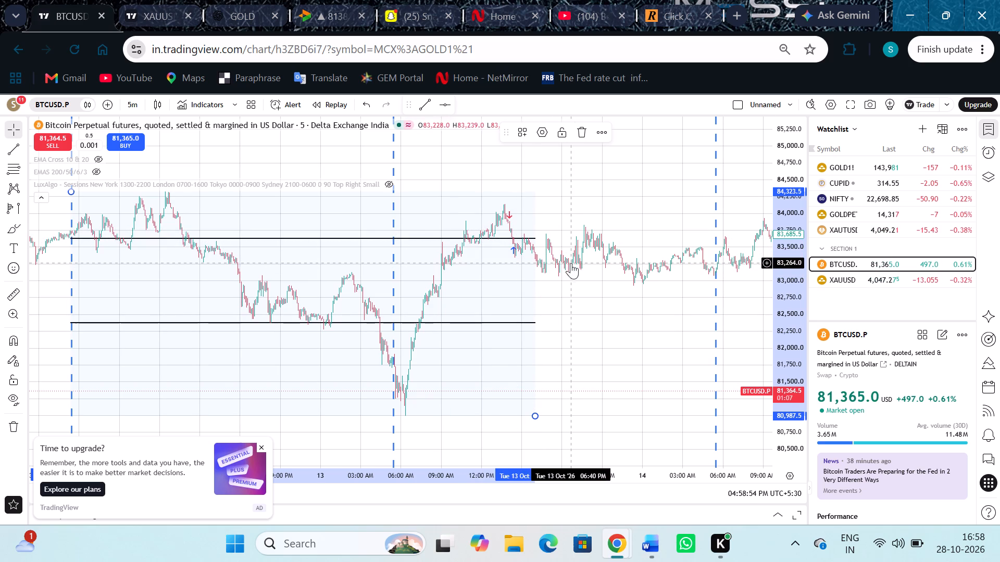
# Check price action after 13 Oct 04:00 PM against the profile levels and delete the 12–13 Oct fixed range volume profile.
pyautogui.moveTo(600, 282); pyautogui.dragTo(355, 300)
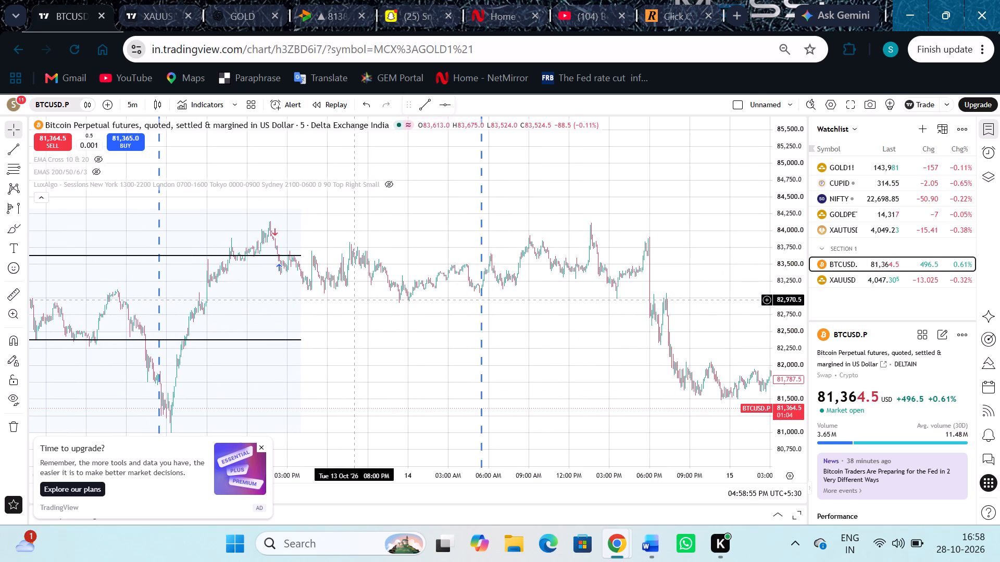
pyautogui.click(246, 0)
pyautogui.click(197, 0)
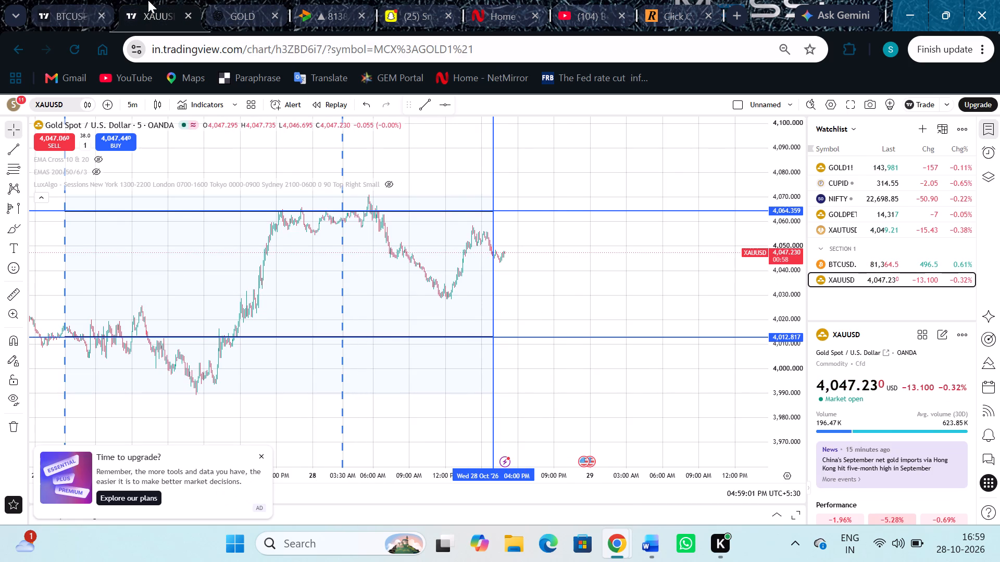
pyautogui.click(63, 0)
pyautogui.moveTo(311, 325); pyautogui.dragTo(585, 303)
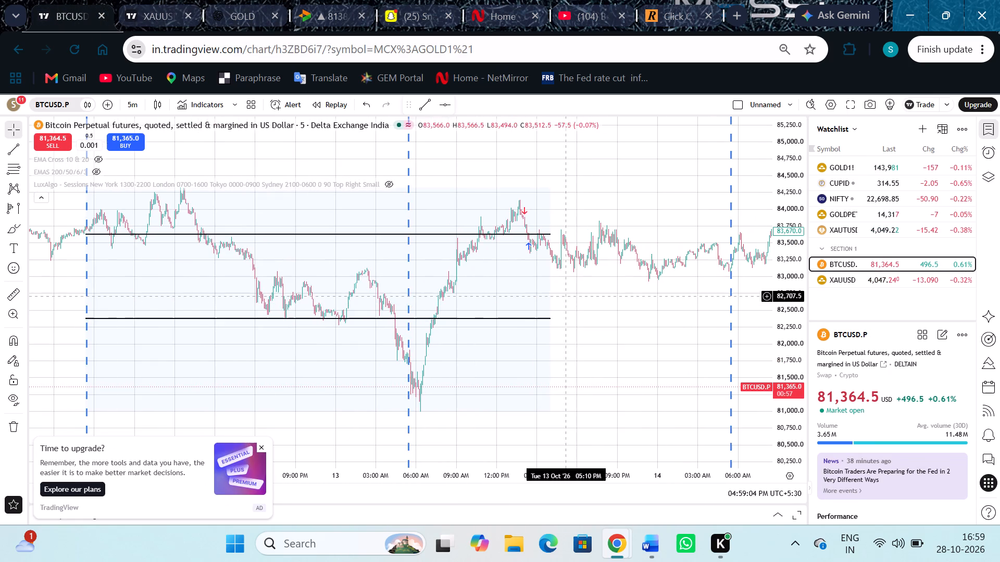
pyautogui.click(531, 320)
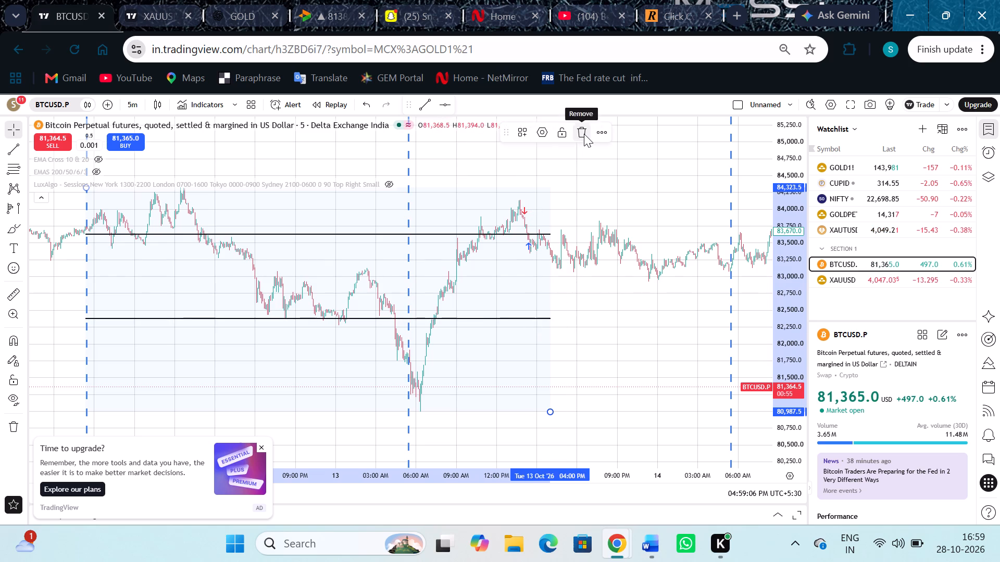
pyautogui.click(584, 134)
# Switch to the RapidTables click counter page and clear the win, lose and no trade counts.
pyautogui.moveTo(250, 295); pyautogui.dragTo(563, 319)
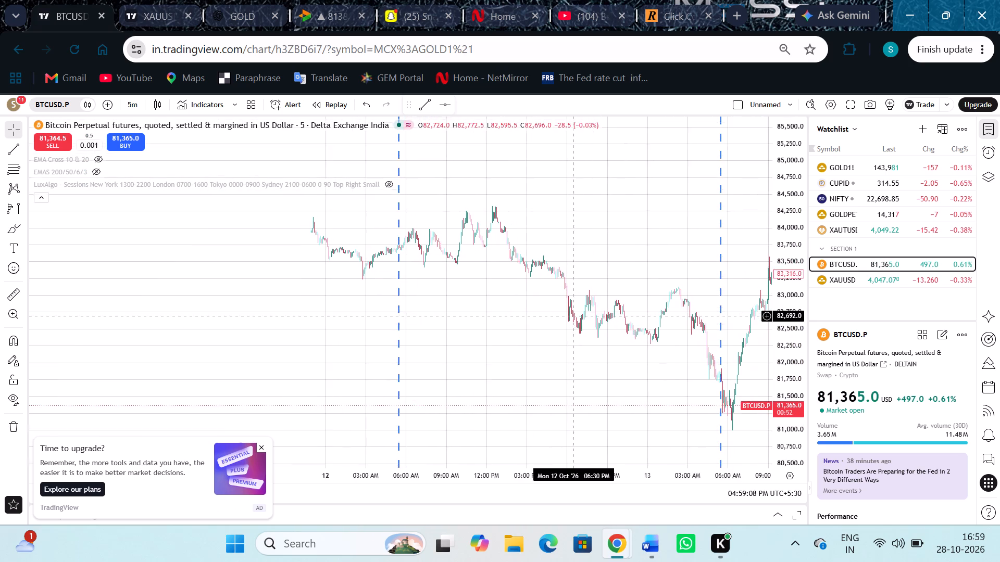
pyautogui.moveTo(563, 319); pyautogui.dragTo(556, 323)
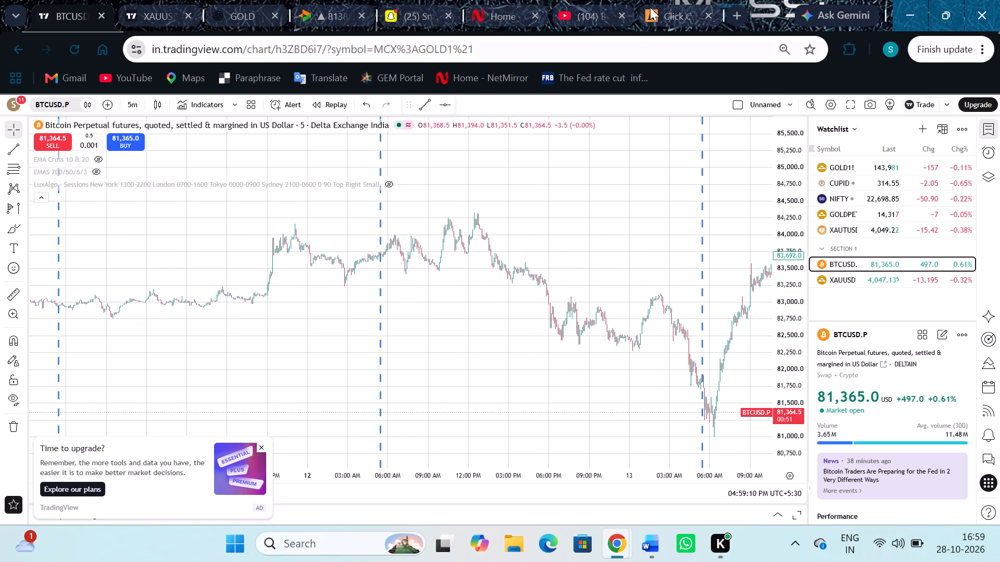
pyautogui.click(666, 0)
pyautogui.moveTo(368, 301); pyautogui.dragTo(328, 306)
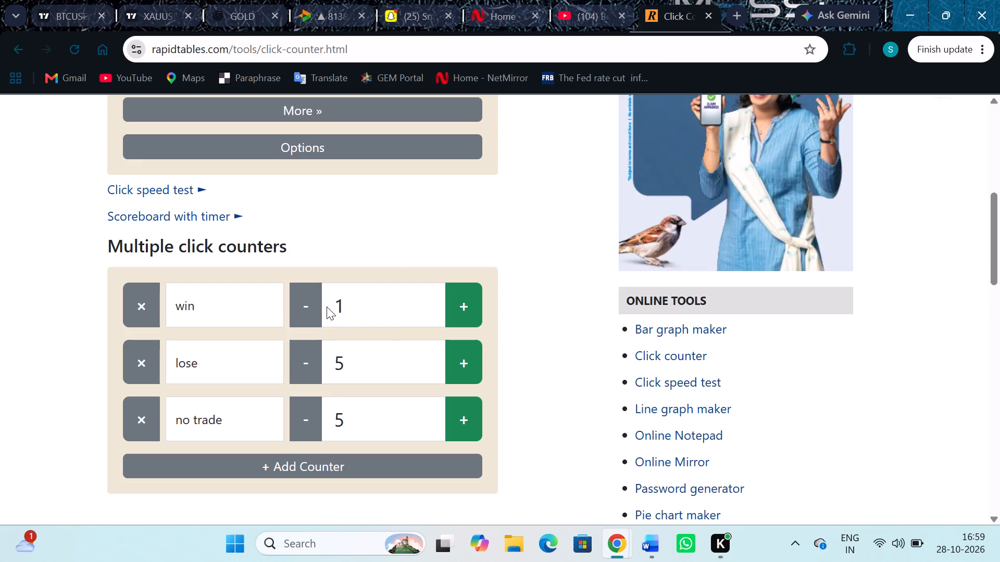
pyautogui.click(344, 306)
pyautogui.press('BackSpace')
pyautogui.tripleClick(344, 305)
pyautogui.press('BackSpace')
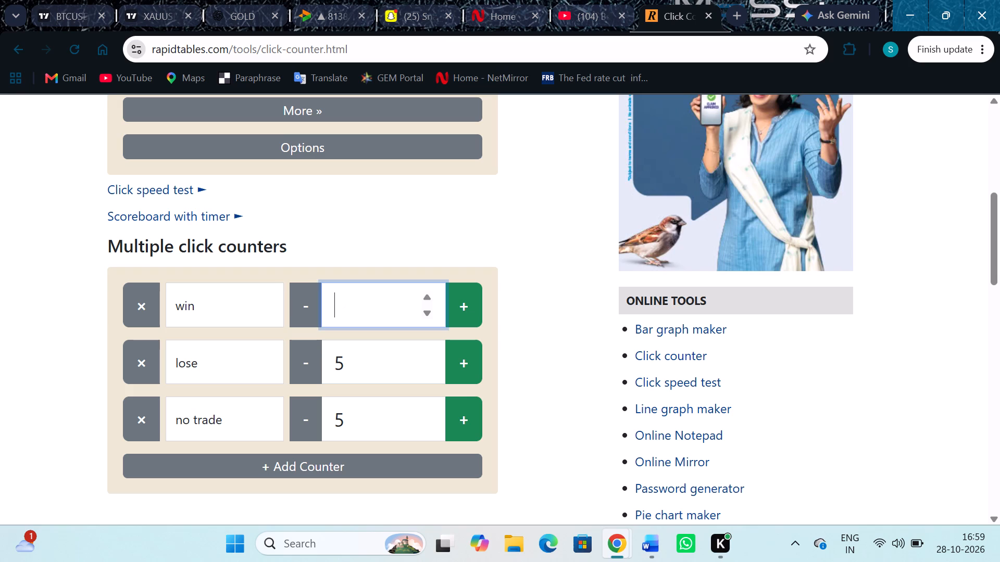
pyautogui.click(358, 367)
pyautogui.press('BackSpace')
pyautogui.click(370, 438)
pyautogui.press('BackSpace')
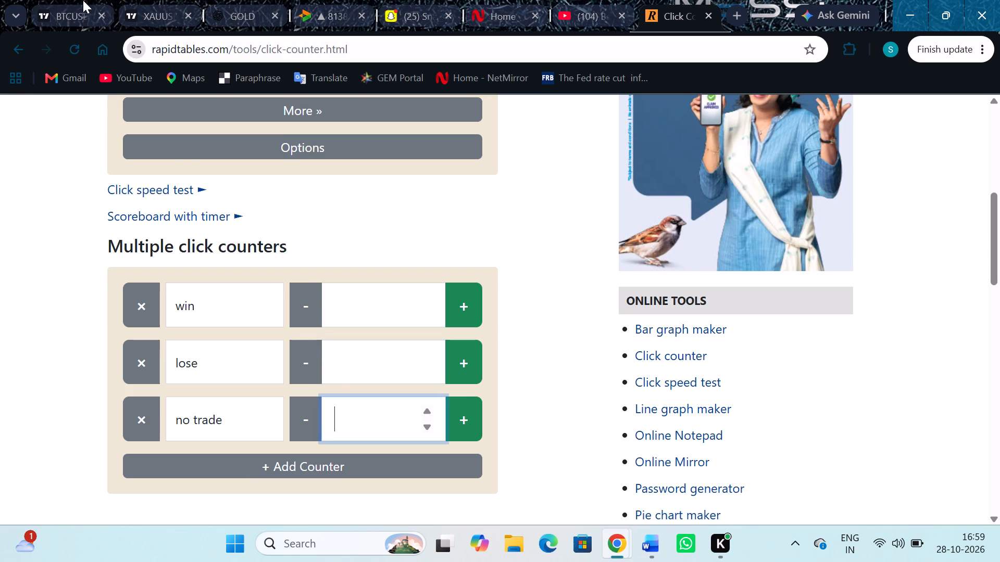
# Return to the BTCUSD.P chart and draw a fixed range volume profile from the 11 Oct session break to 12 Oct 04:00 PM.
pyautogui.click(83, 0)
pyautogui.click(16, 211)
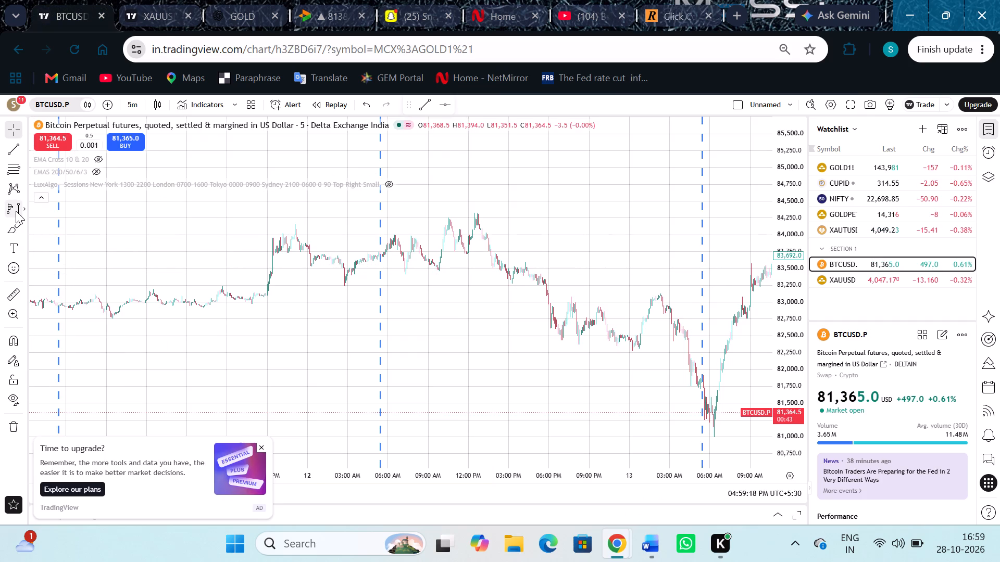
pyautogui.click(58, 306)
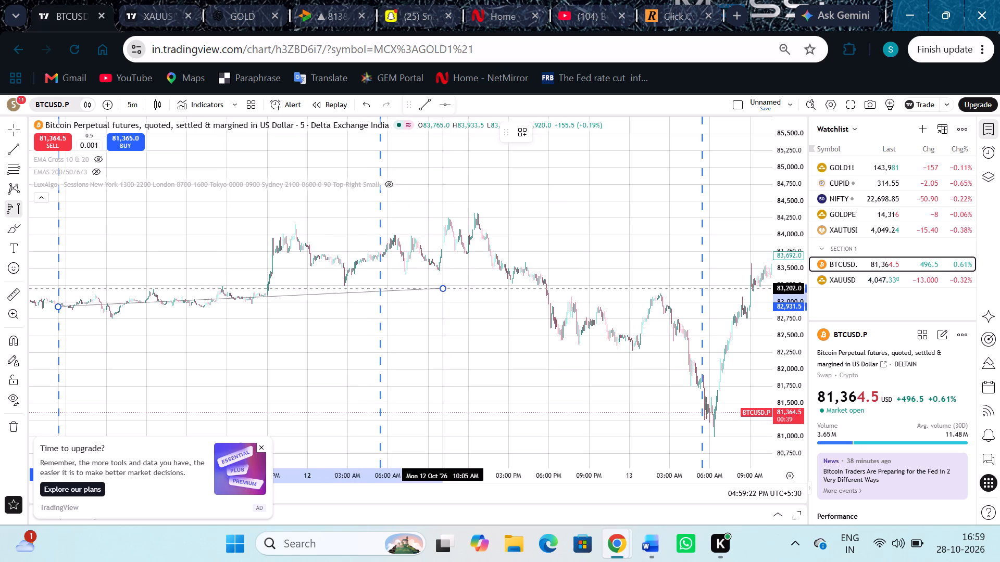
pyautogui.click(521, 301)
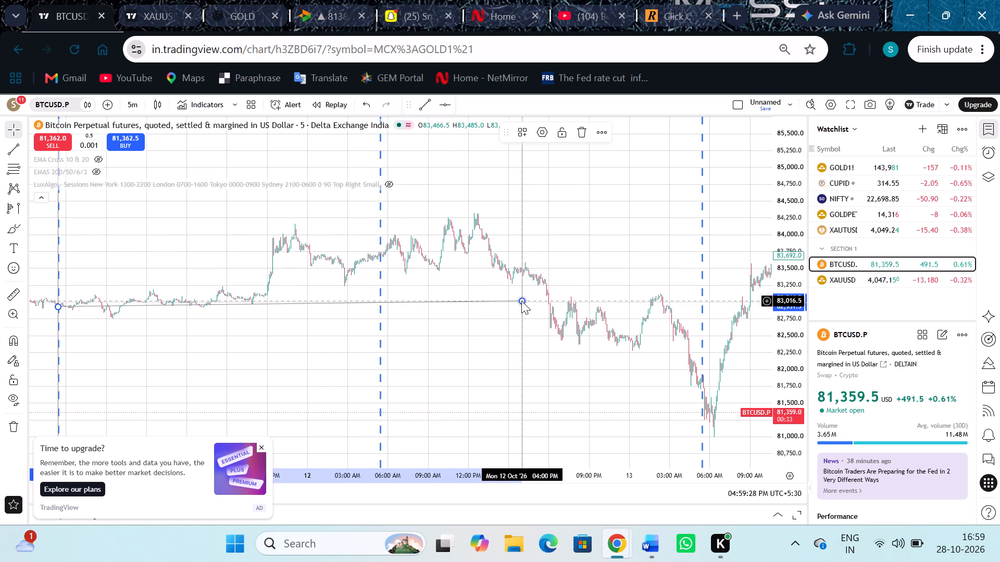